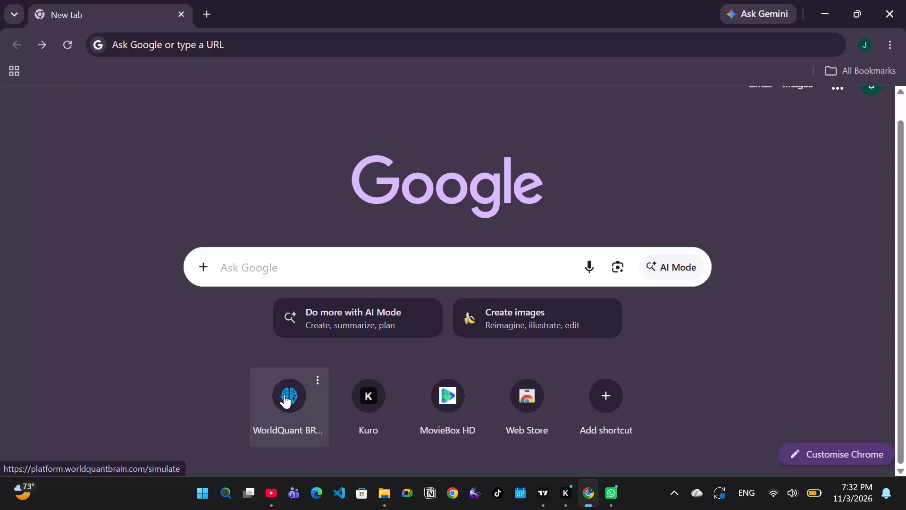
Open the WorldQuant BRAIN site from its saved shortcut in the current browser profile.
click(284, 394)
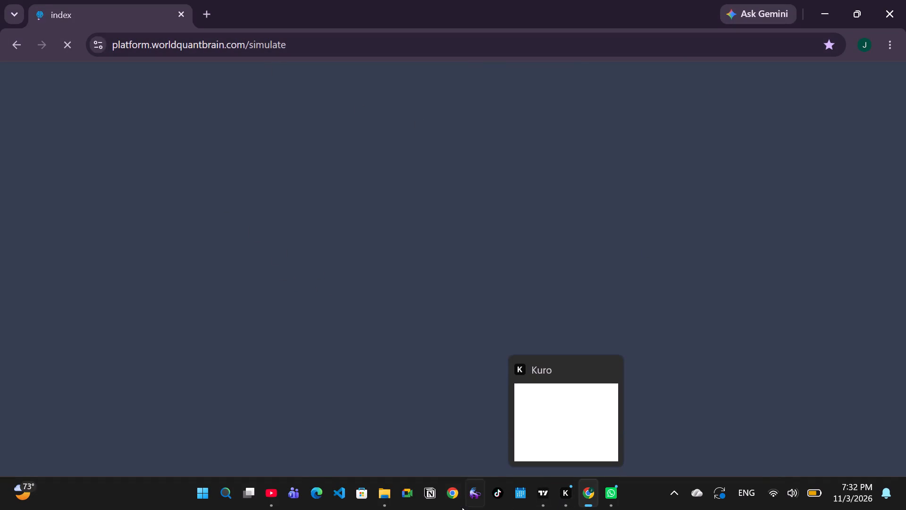
Open a new Chrome window with the second profile, the lighter green J avatar, and search for worldquant.
click(449, 498)
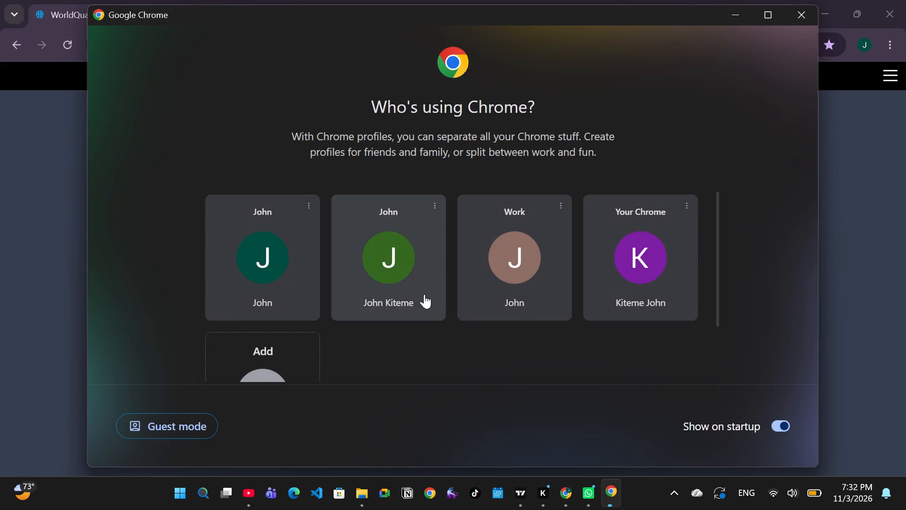
click(424, 294)
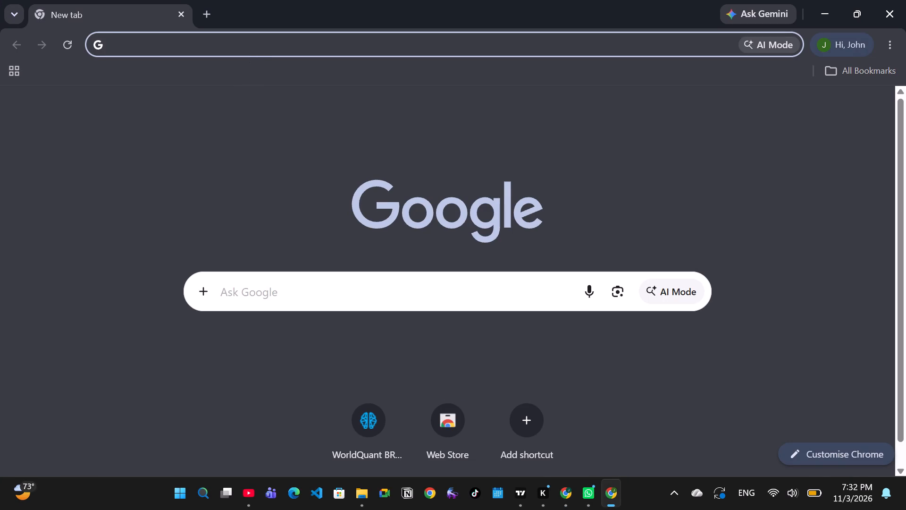
click(250, 48)
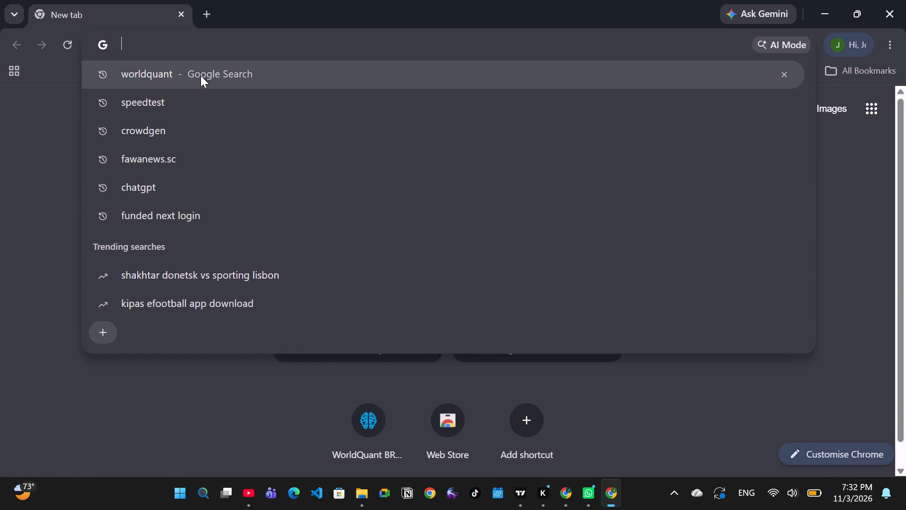
click(201, 76)
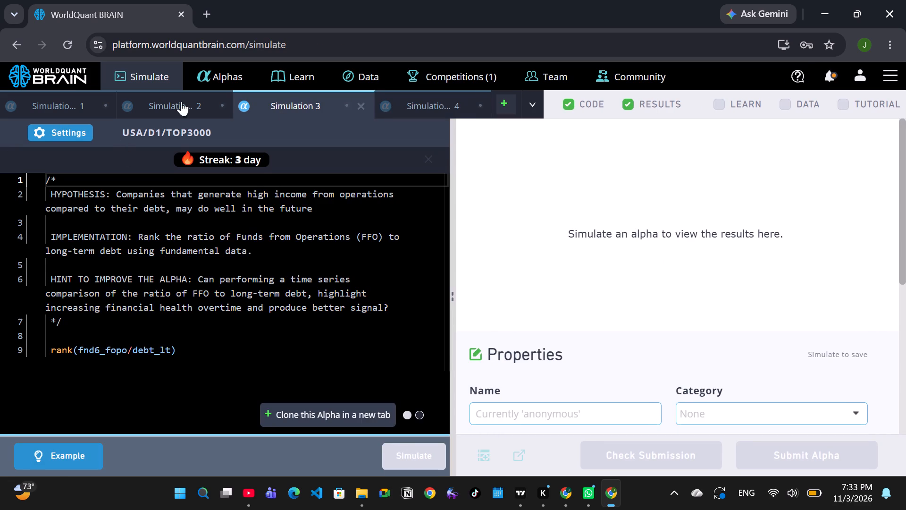
Set Simulation 1's neutralization to Industry, apply the settings and run its simulation.
click(181, 102)
click(68, 109)
click(53, 127)
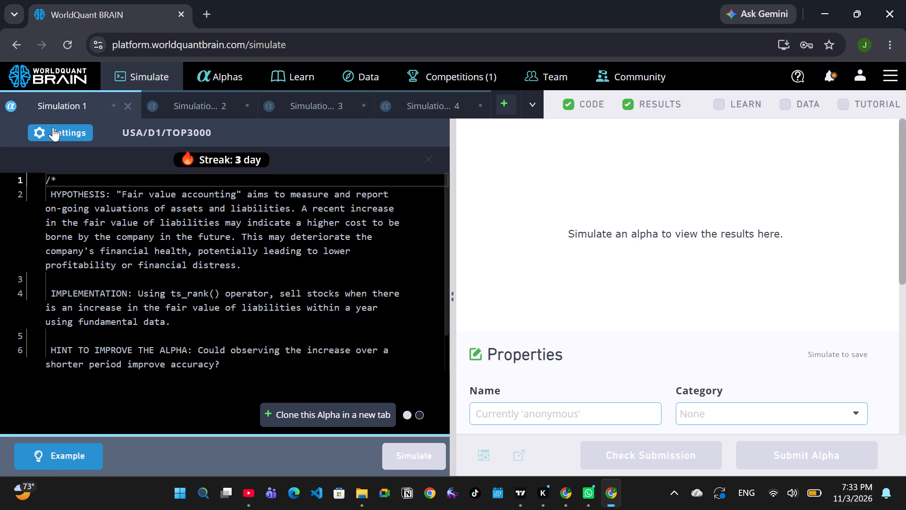
click(195, 333)
click(193, 334)
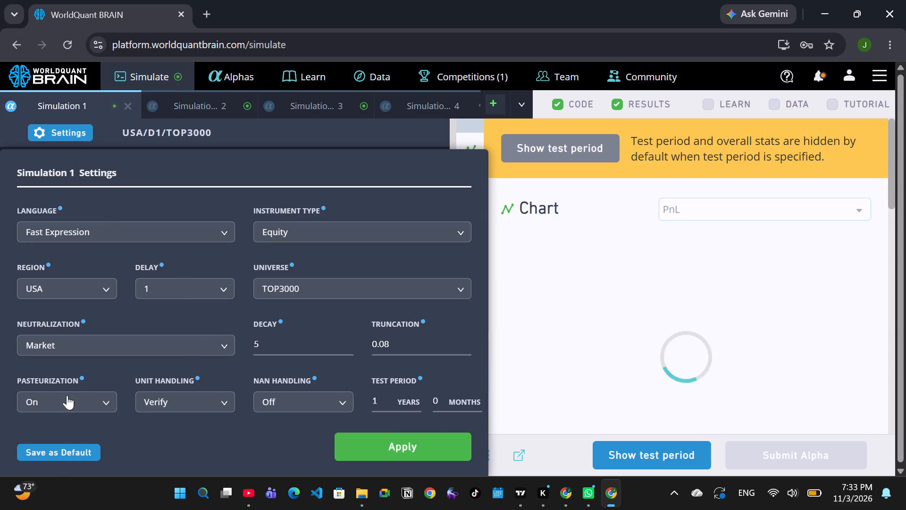
click(117, 342)
click(56, 432)
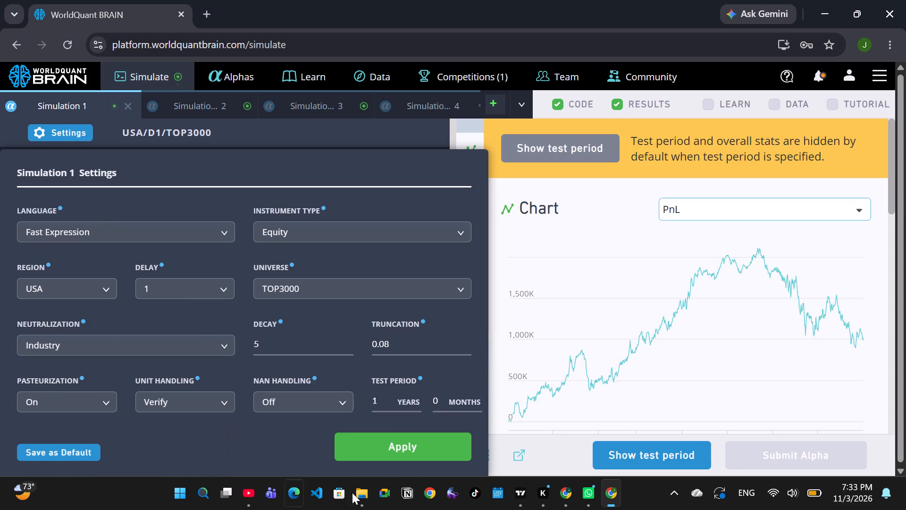
click(400, 456)
click(401, 456)
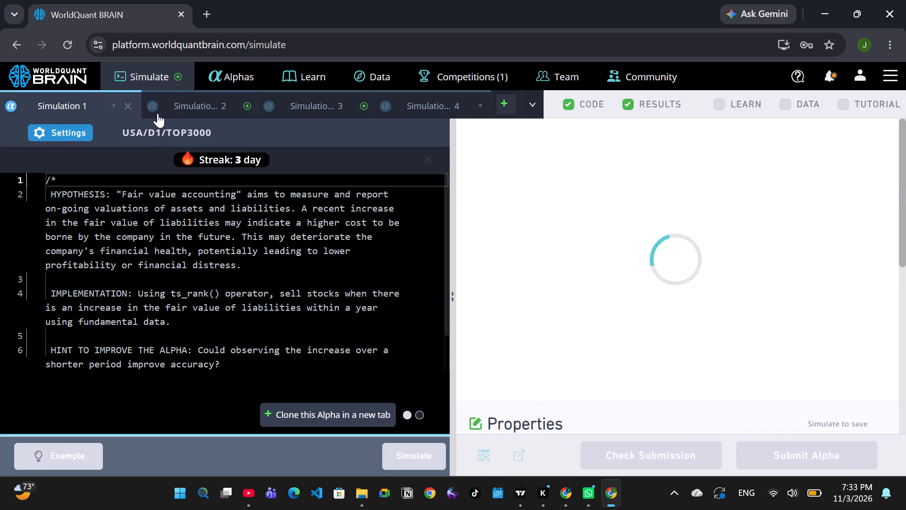
Set Simulation 2's neutralization to Industry and its decay to 9, apply the settings and run the simulation.
click(189, 107)
click(58, 136)
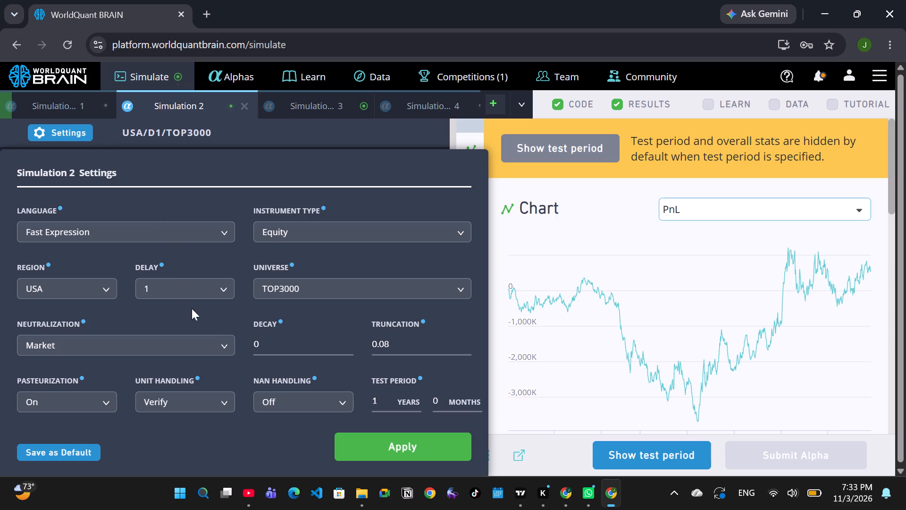
click(216, 347)
click(49, 424)
click(346, 342)
click(346, 342)
click(408, 445)
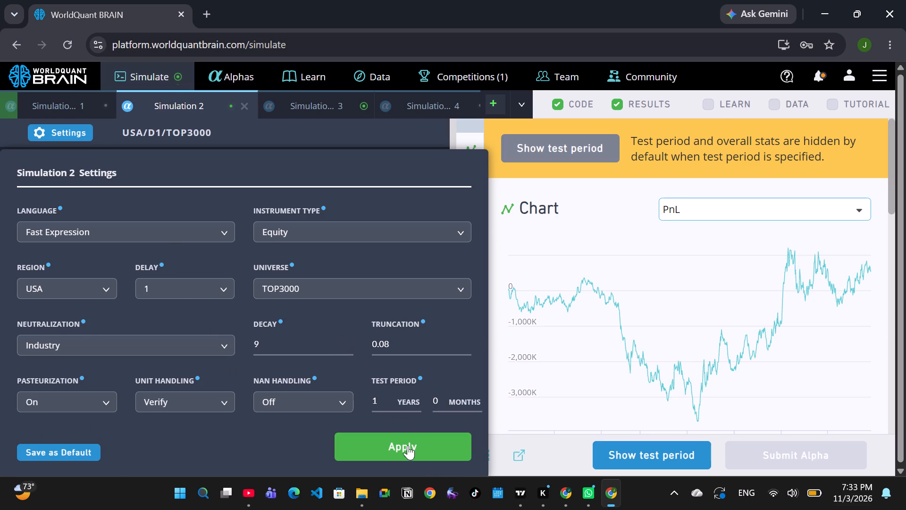
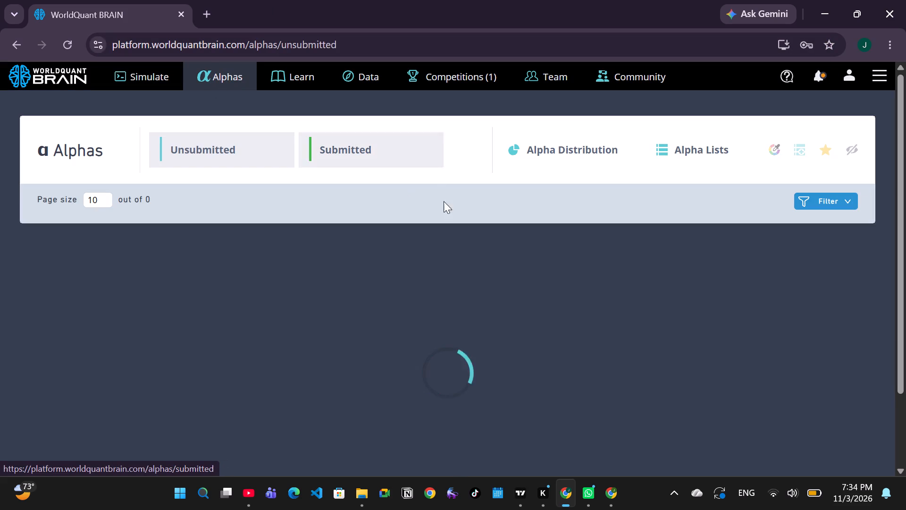
Go to the list of submitted alphas and open the details of alpha 0mKKqjM2.
click(382, 141)
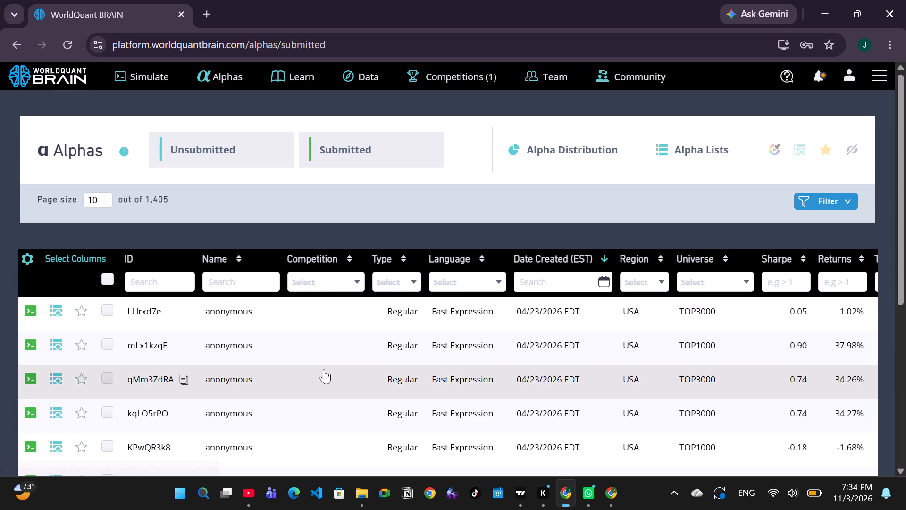
scroll(324, 369, down, 6)
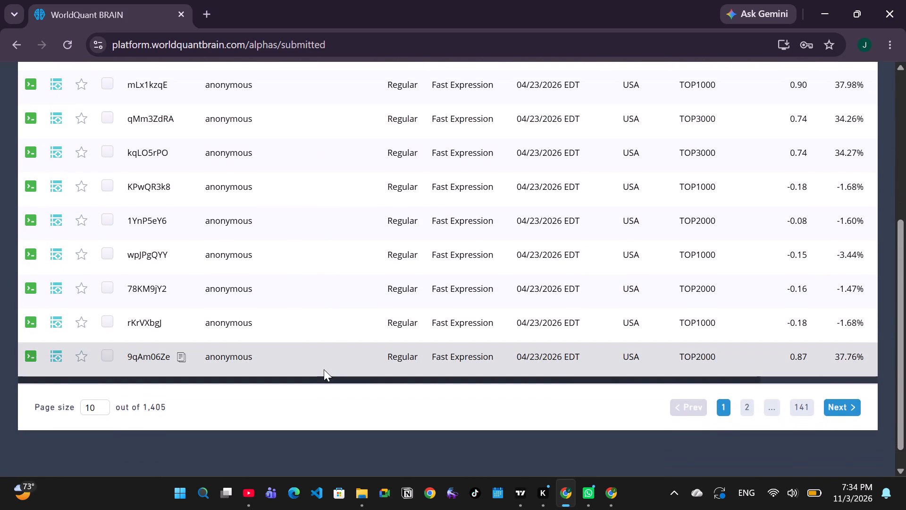
scroll(324, 369, up, 5)
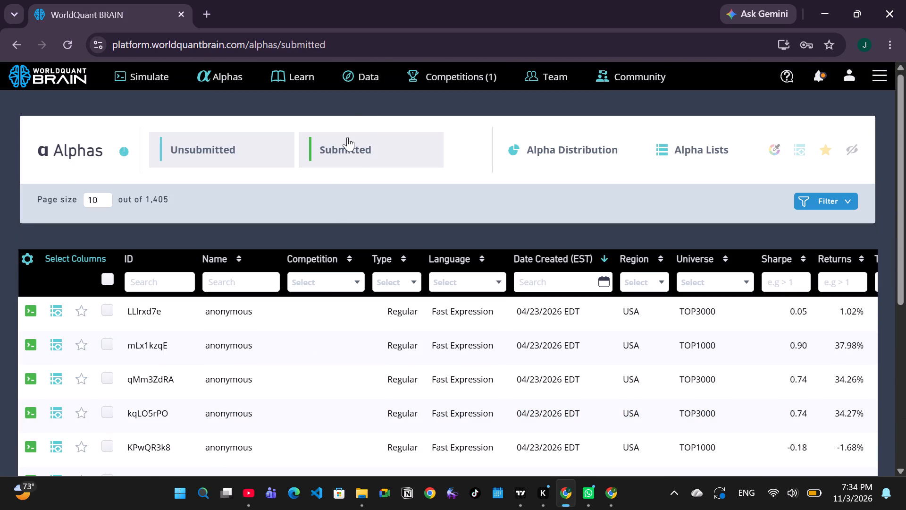
click(347, 137)
click(344, 156)
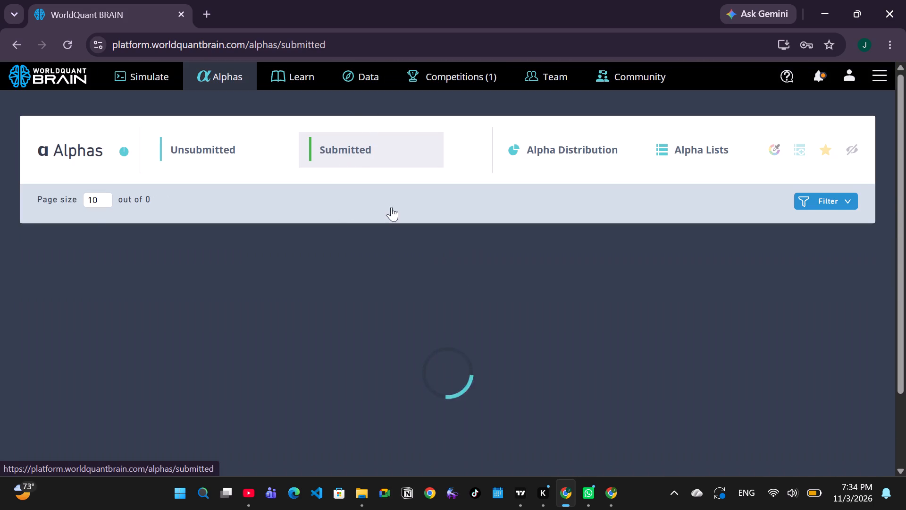
scroll(474, 298, down, 2)
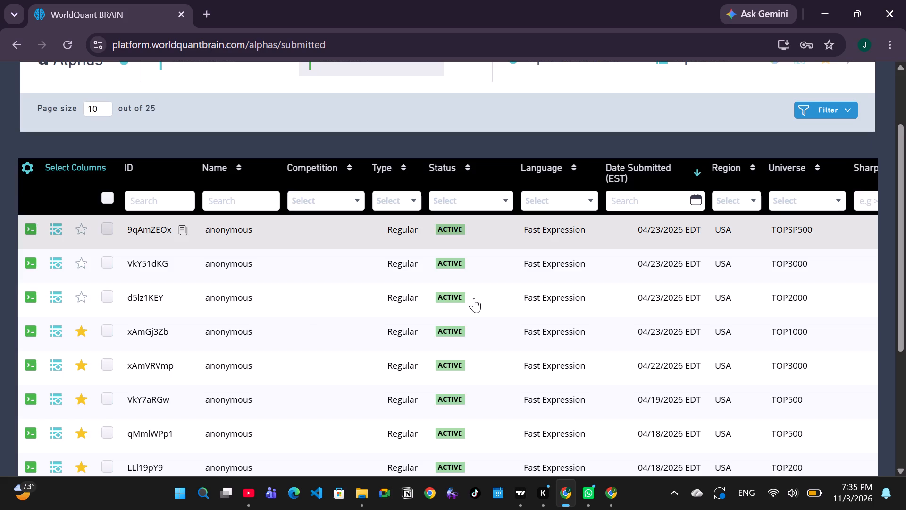
scroll(474, 298, down, 2)
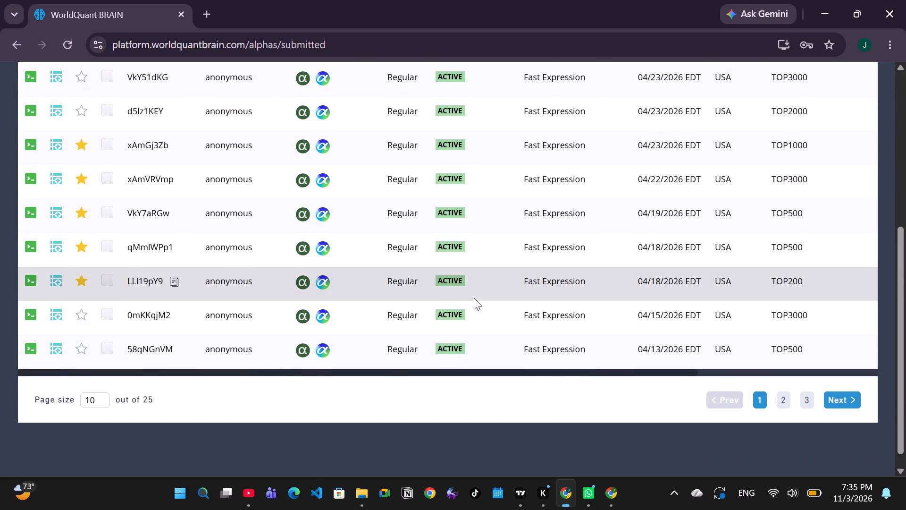
double_click(453, 304)
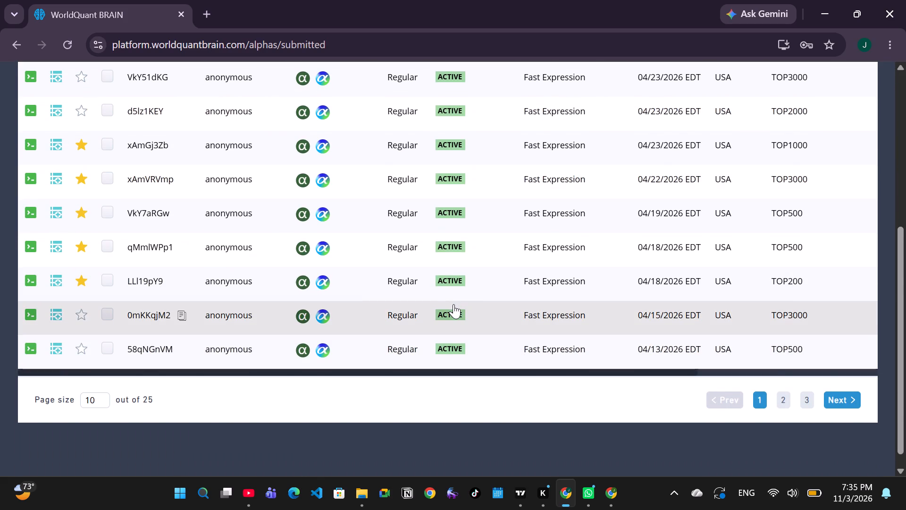
drag(453, 304, 392, 258)
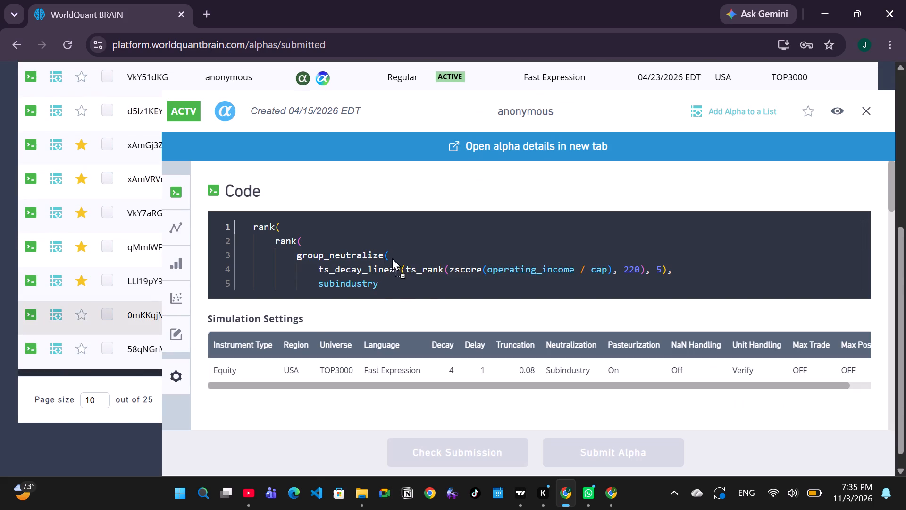
drag(392, 258, 386, 281)
Copy the submitted alpha's entire code and paste it into the empty Simulation 4 in the other Chrome window.
scroll(386, 281, down, 5)
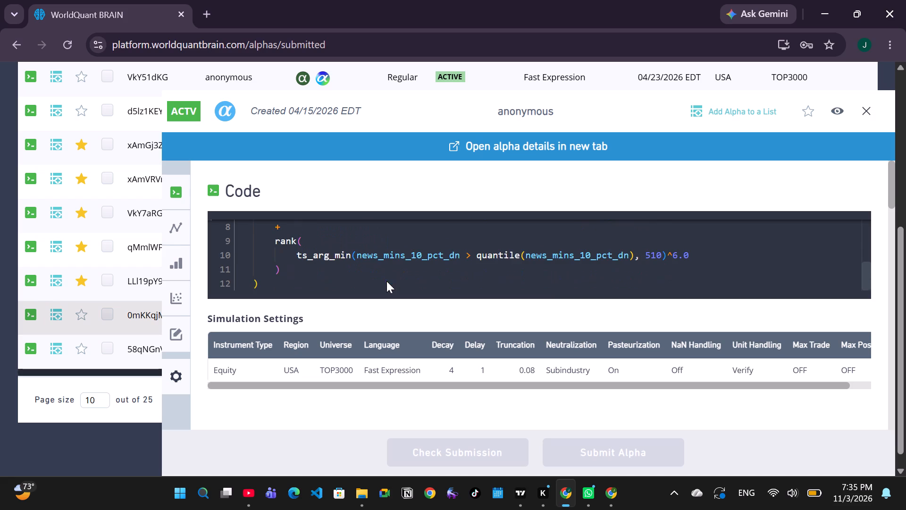
scroll(386, 281, down, 3)
drag(310, 283, 268, 233)
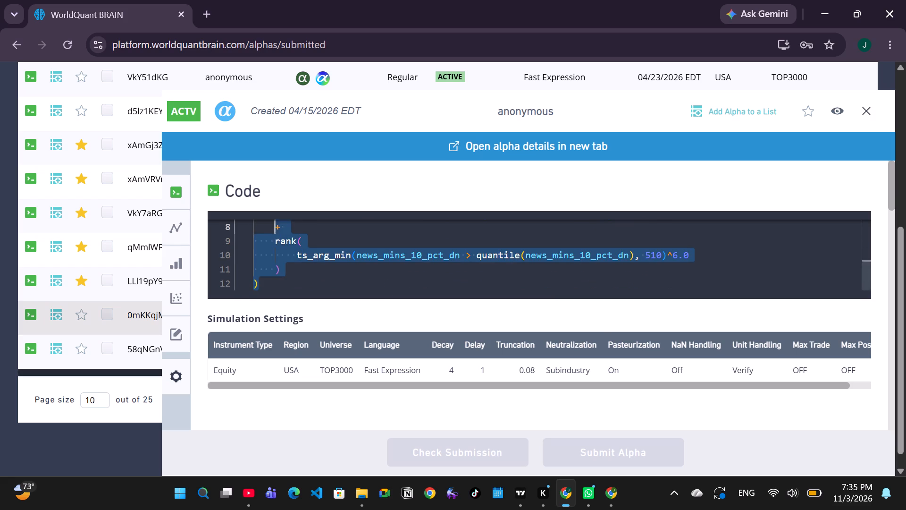
drag(268, 233, 237, 206)
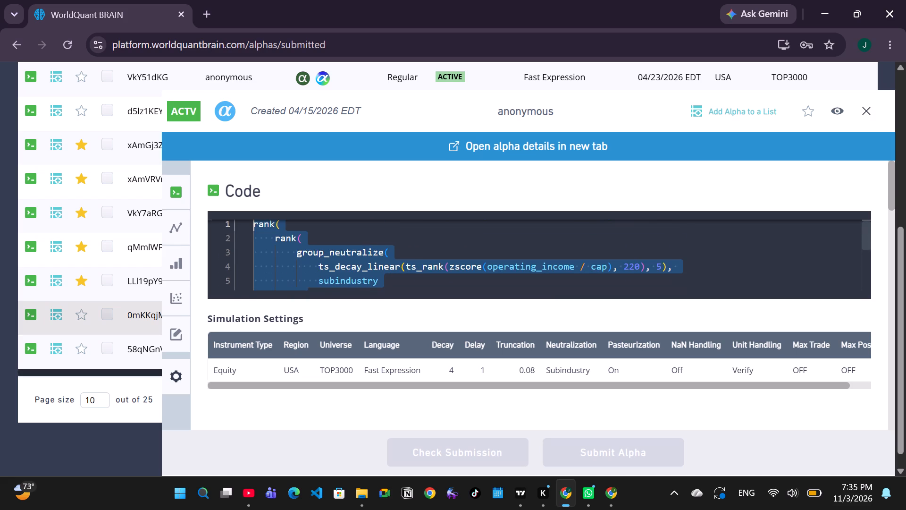
drag(237, 206, 238, 212)
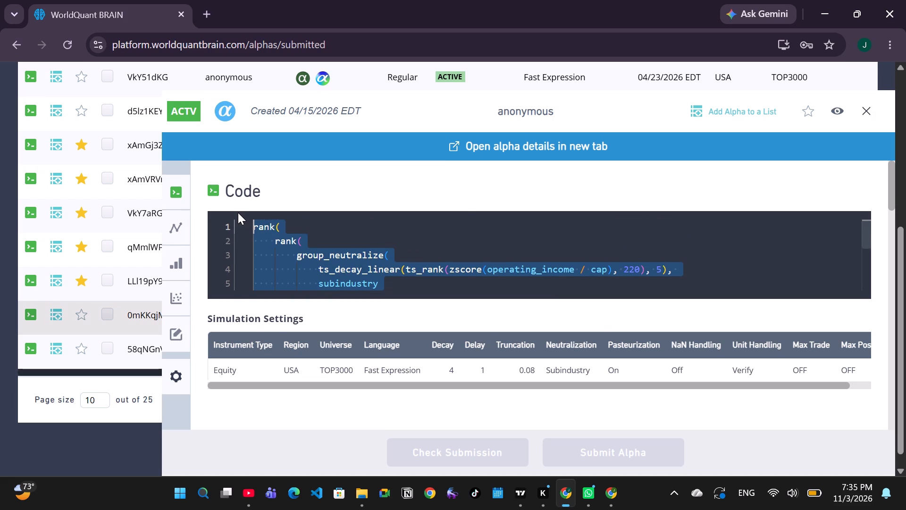
key(ctrl+c)
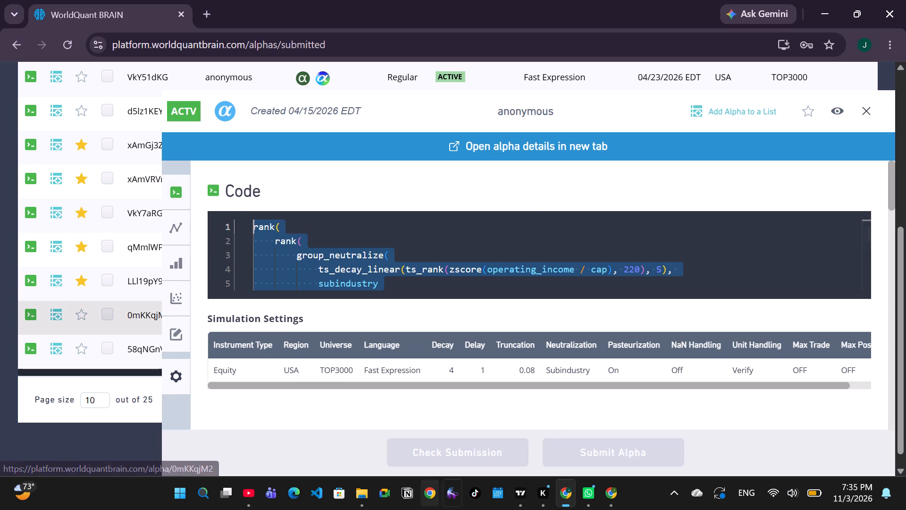
click(615, 494)
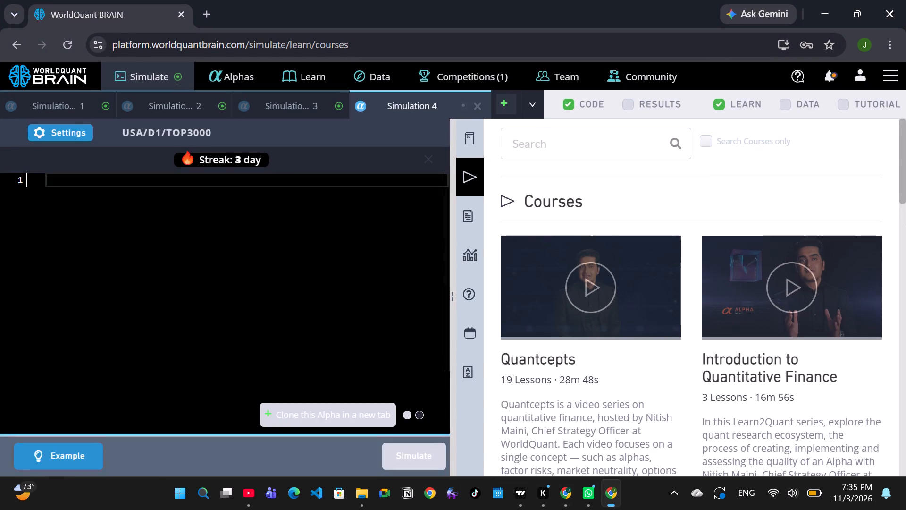
key(ctrl+v)
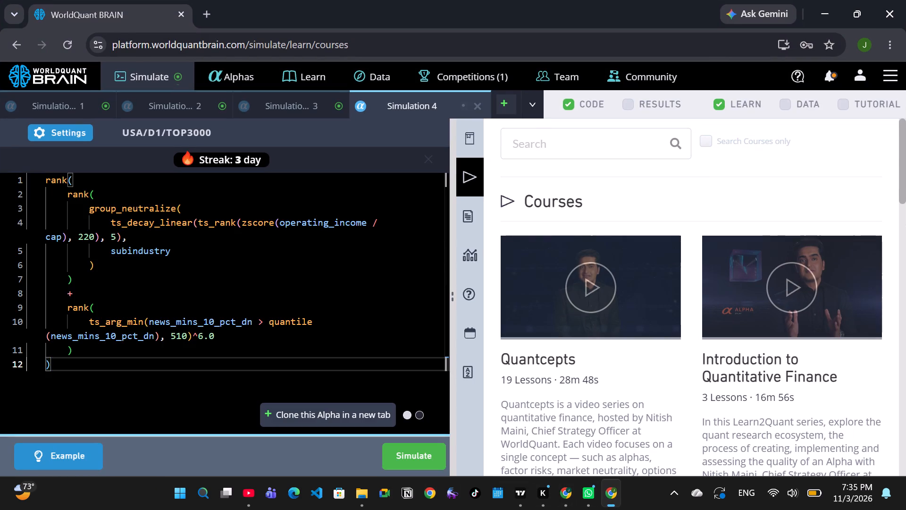
Compare Simulation 4's settings with those of the submitted alpha in the other window, apply them and run the simulation.
click(567, 505)
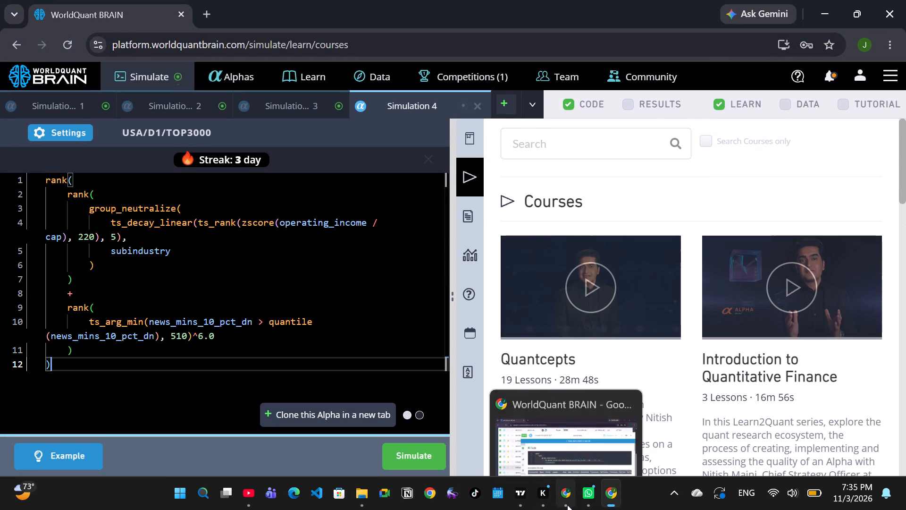
scroll(583, 375, down, 1)
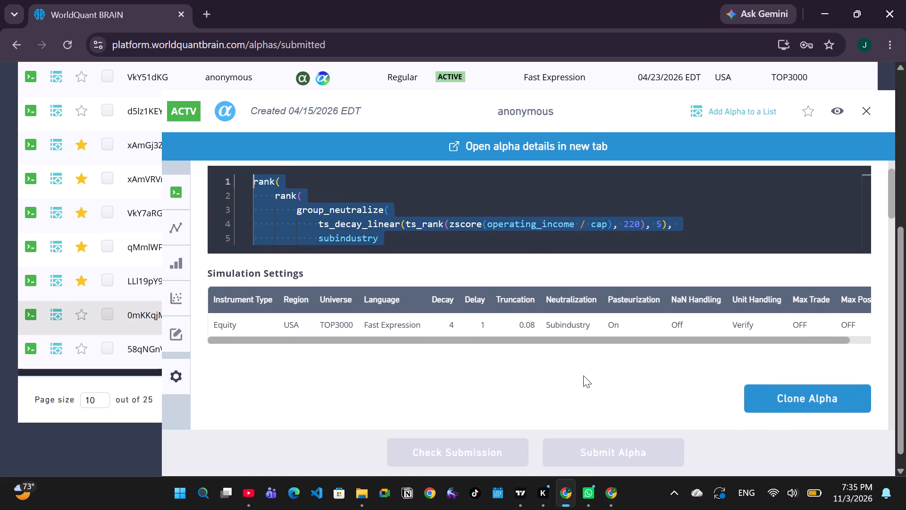
click(819, 10)
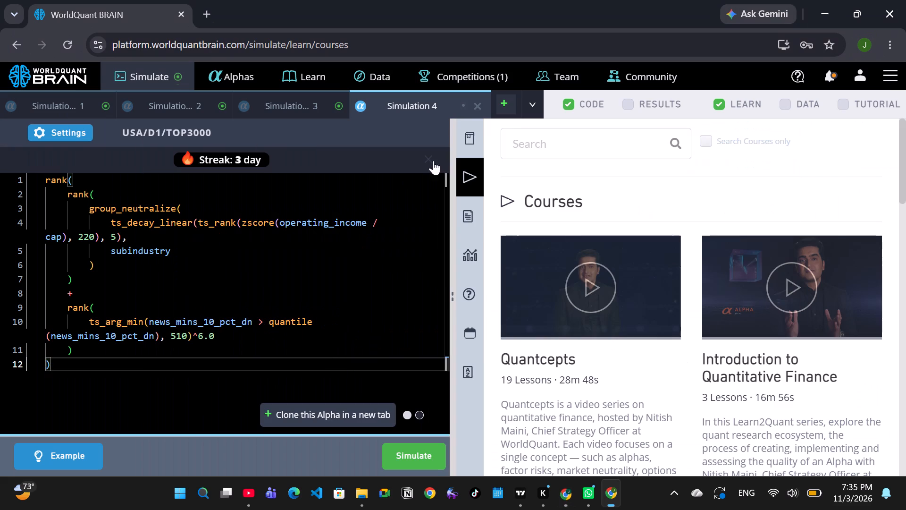
click(79, 130)
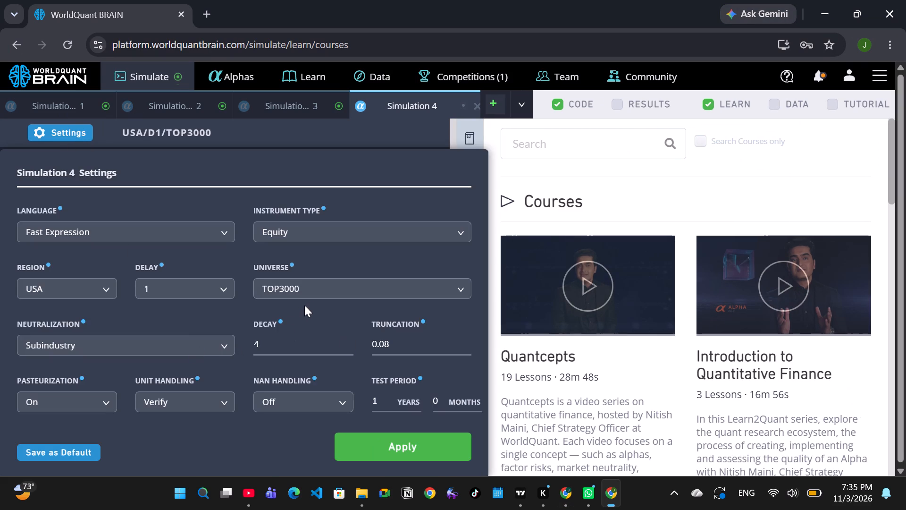
click(567, 504)
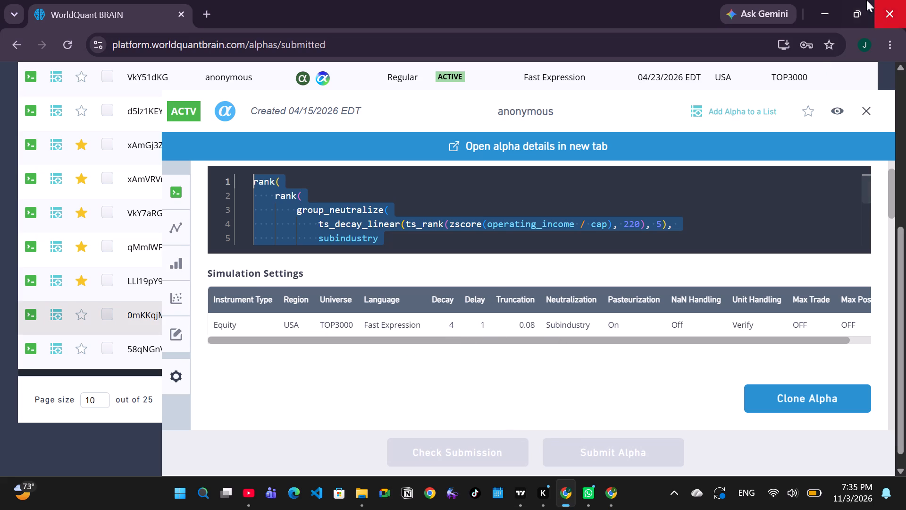
click(824, 7)
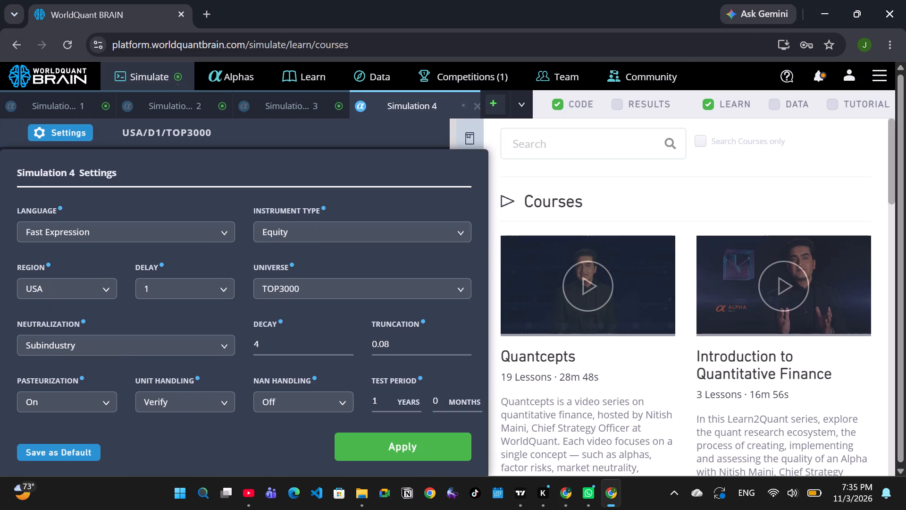
click(378, 454)
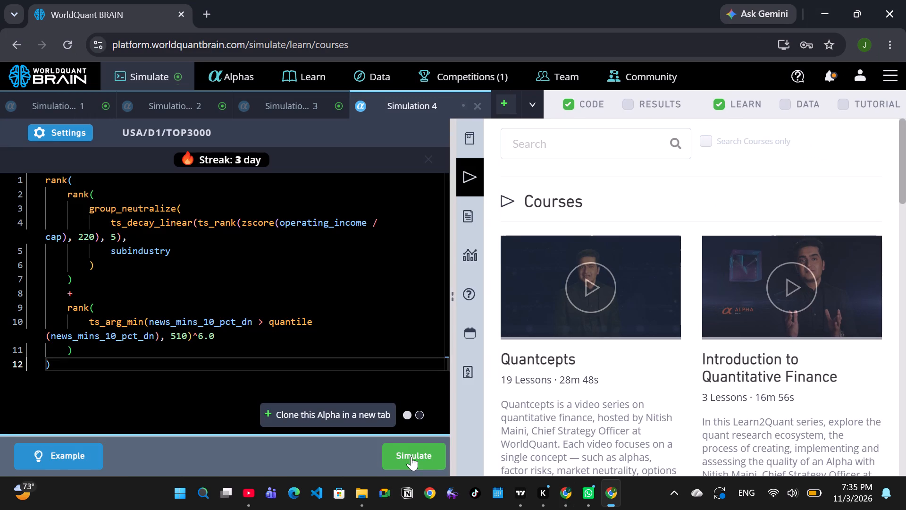
click(411, 456)
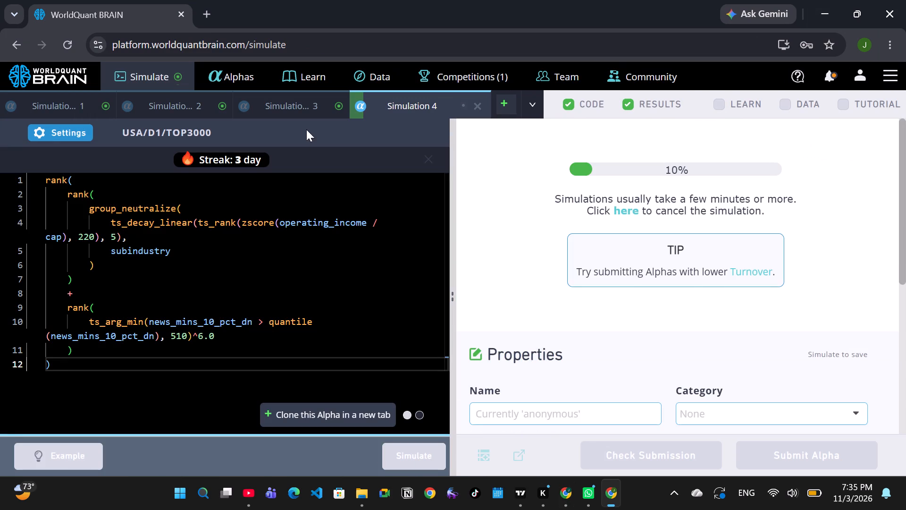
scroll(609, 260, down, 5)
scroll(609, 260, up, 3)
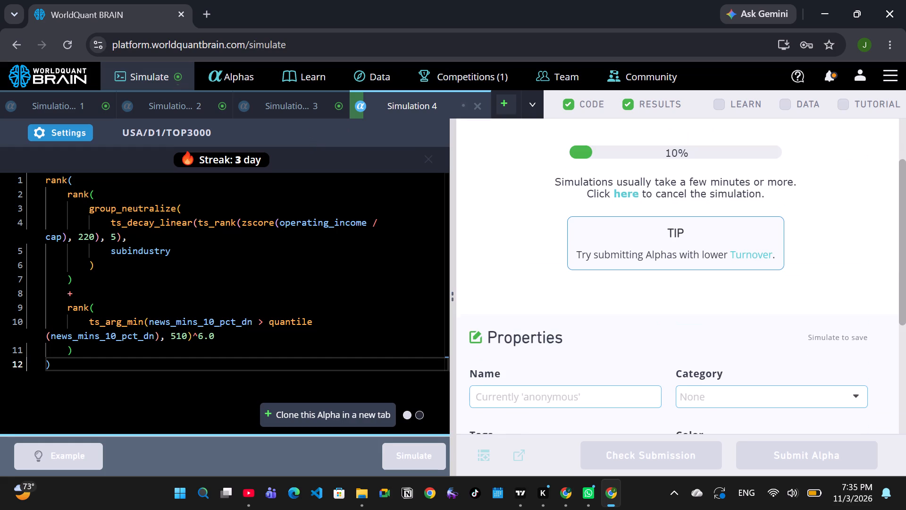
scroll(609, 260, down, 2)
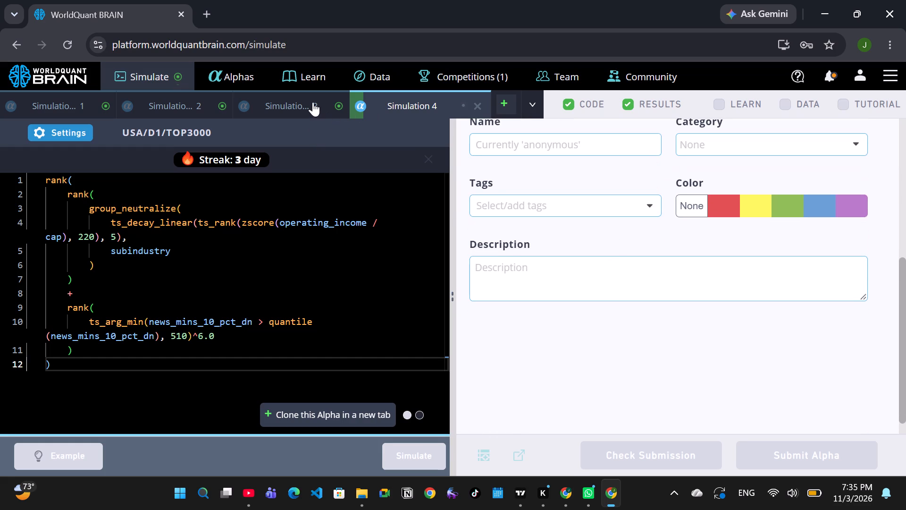
Set Simulation 3's neutralization to Sector and apply the settings.
click(313, 102)
click(67, 133)
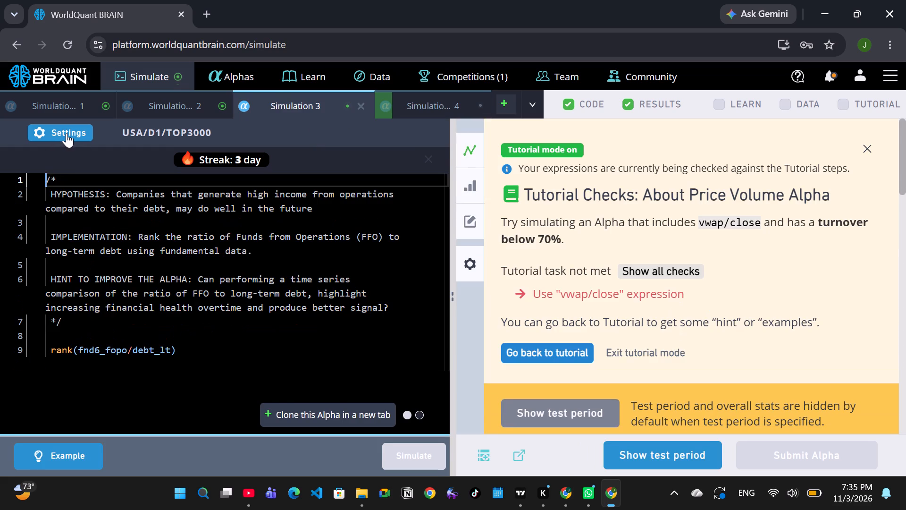
click(210, 344)
click(95, 408)
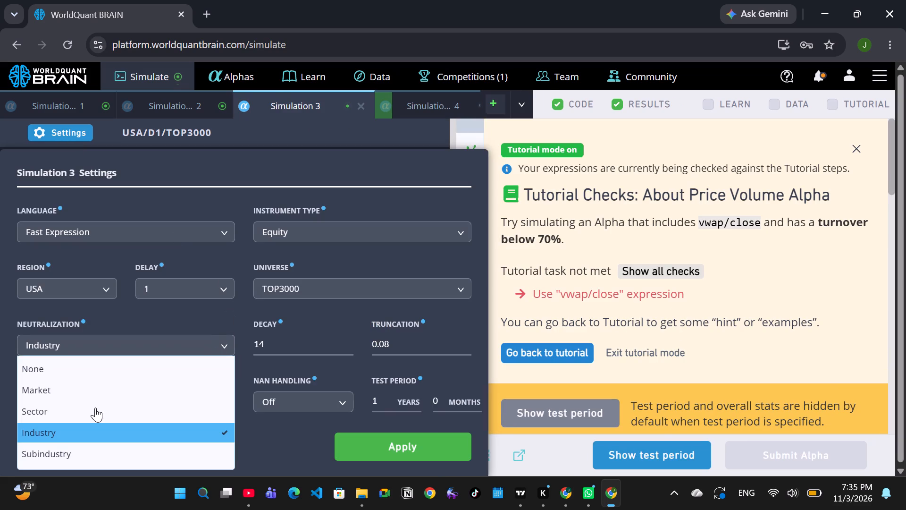
click(403, 456)
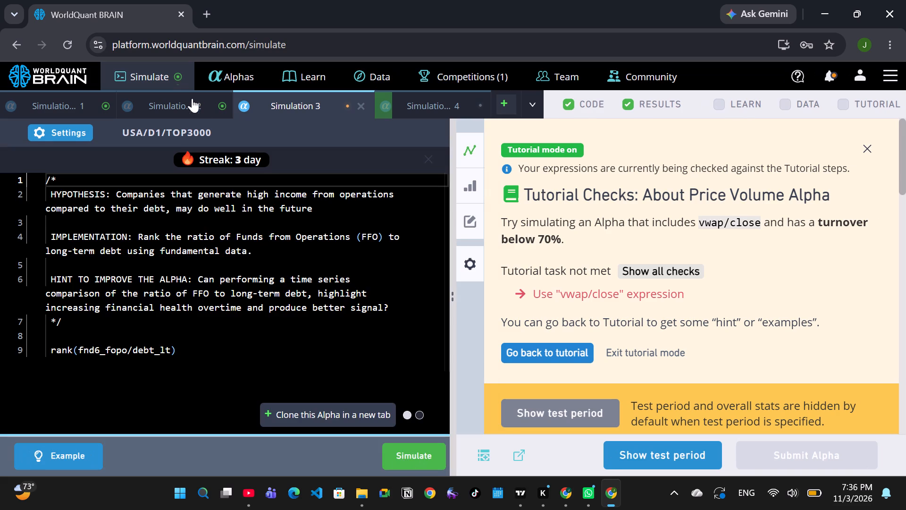
Set Simulation 2's neutralization to None, universe to TOP1000 and decay to 12, apply the settings and run the simulation.
click(186, 107)
click(53, 127)
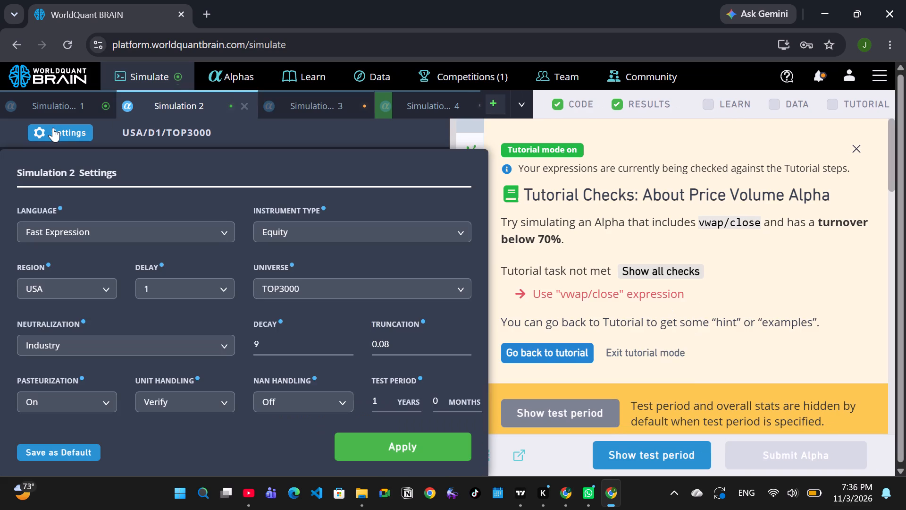
click(188, 338)
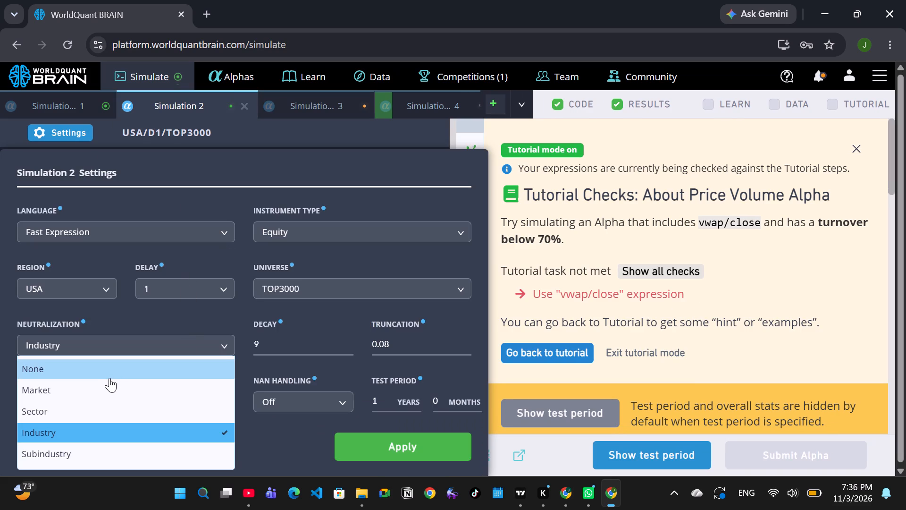
click(109, 378)
click(349, 297)
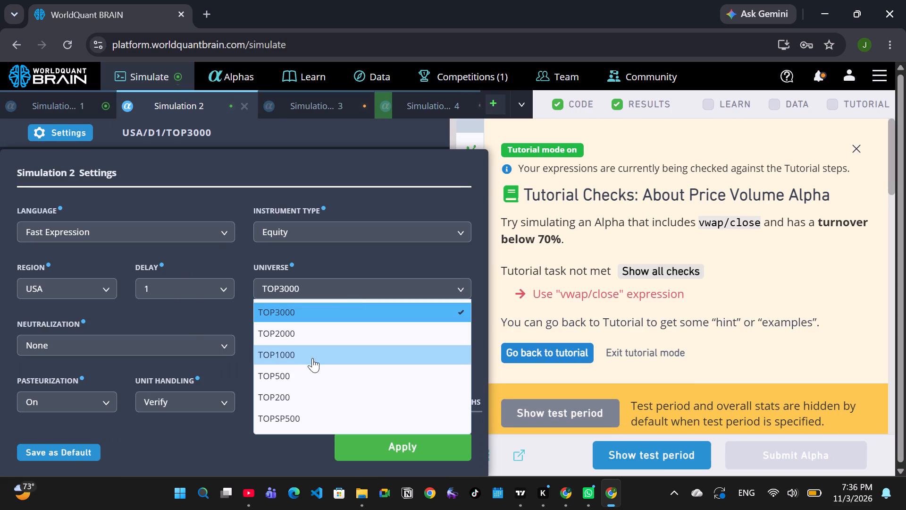
click(312, 358)
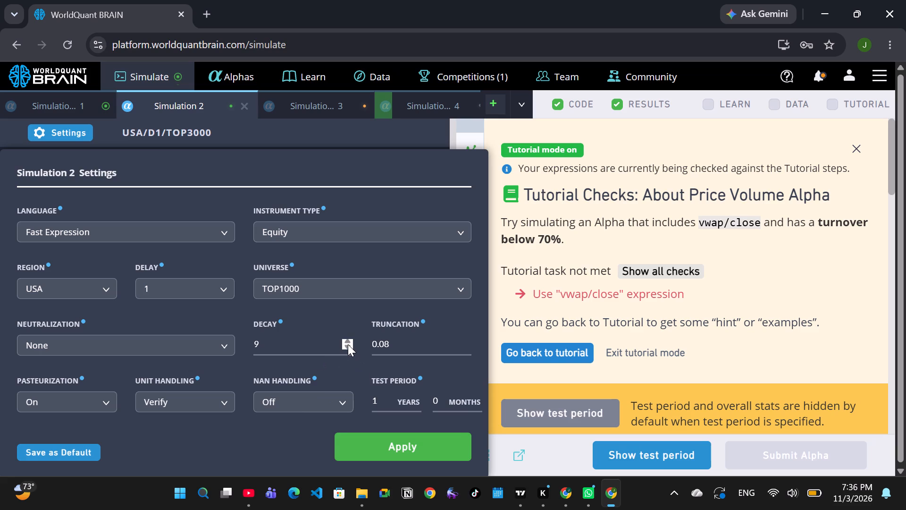
triple_click(348, 340)
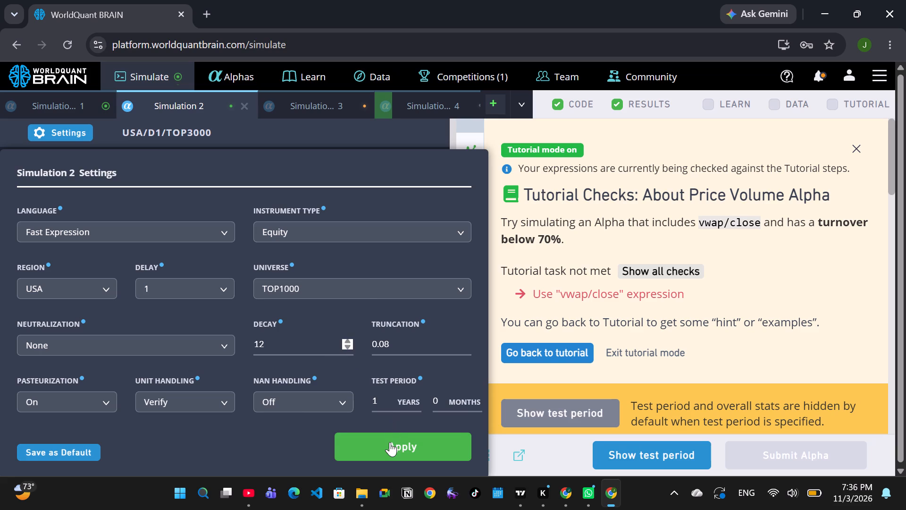
click(390, 442)
click(407, 452)
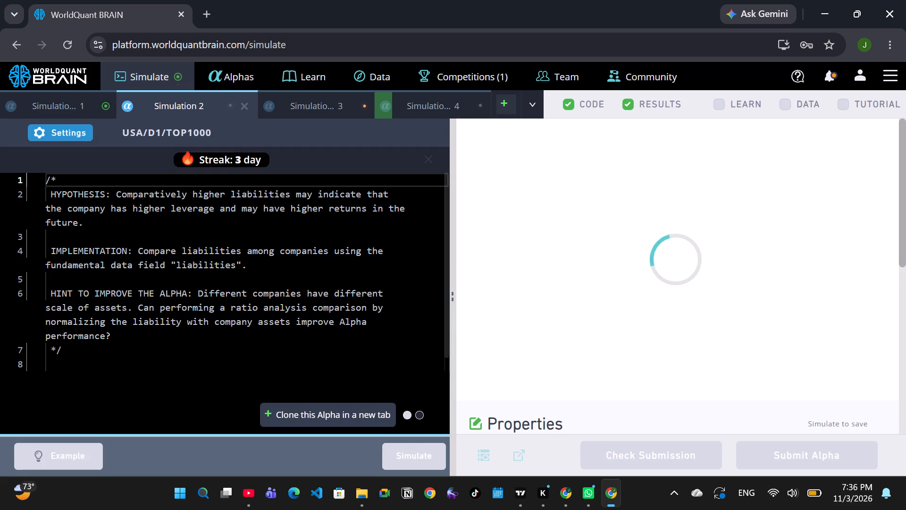
Set Simulation 3's decay to 18 and neutralization to None, apply the settings and run the simulation.
click(310, 108)
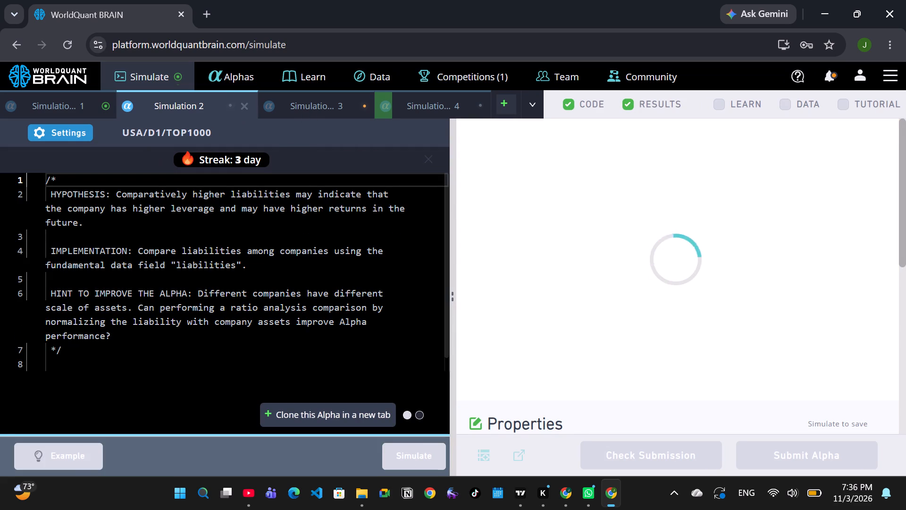
click(76, 134)
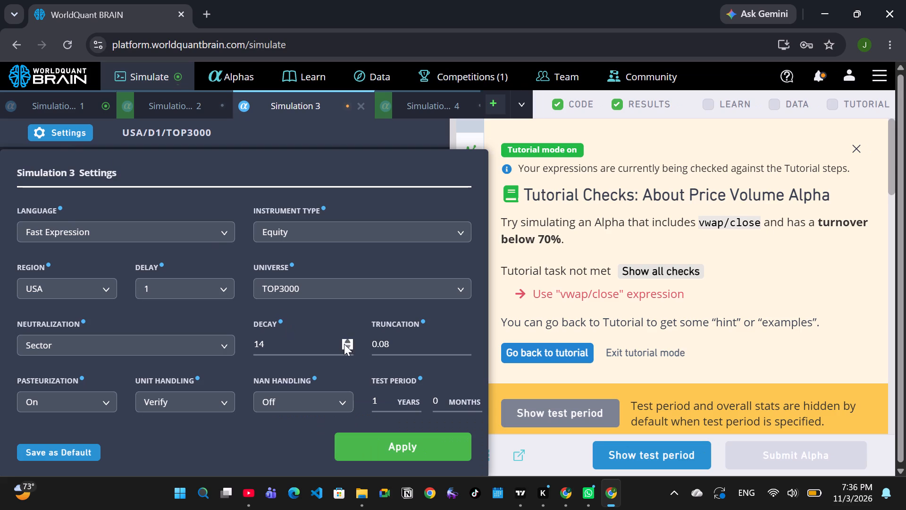
triple_click(348, 340)
click(348, 340)
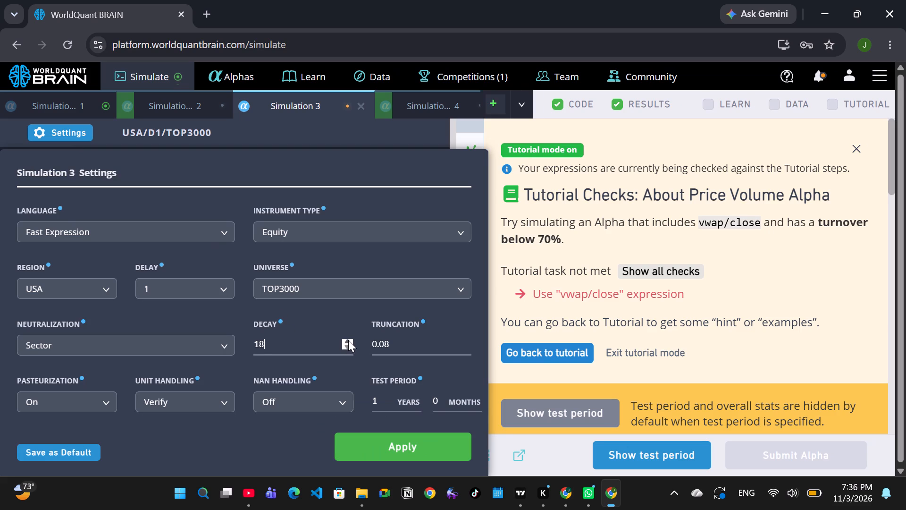
click(204, 343)
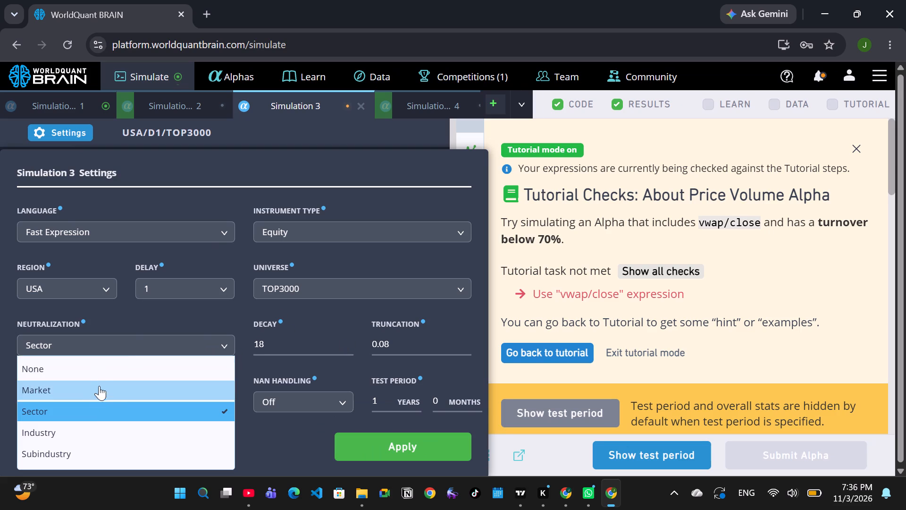
click(125, 363)
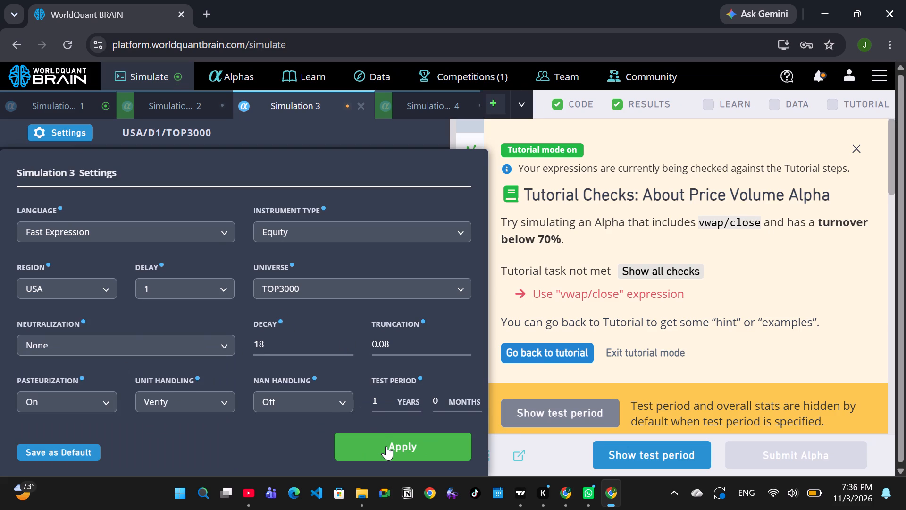
click(386, 446)
click(410, 445)
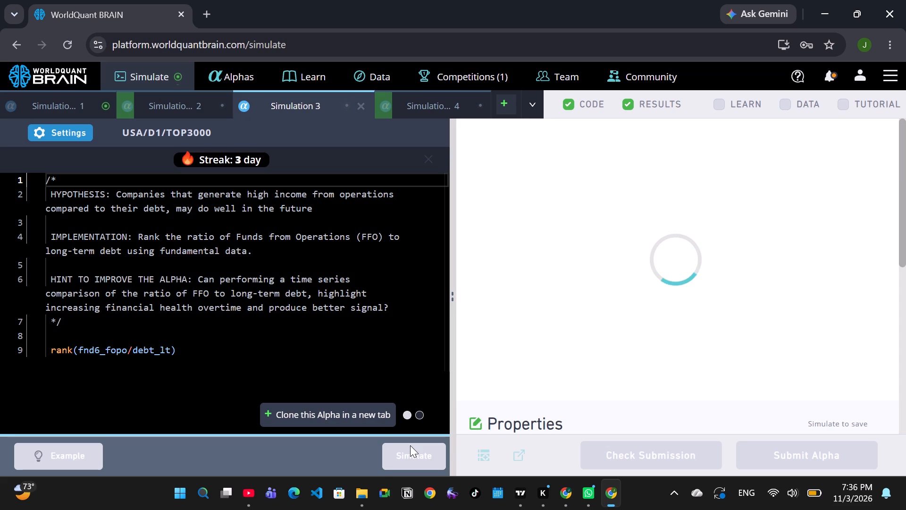
Set Simulation 1's neutralization to Market and apply the settings.
click(59, 108)
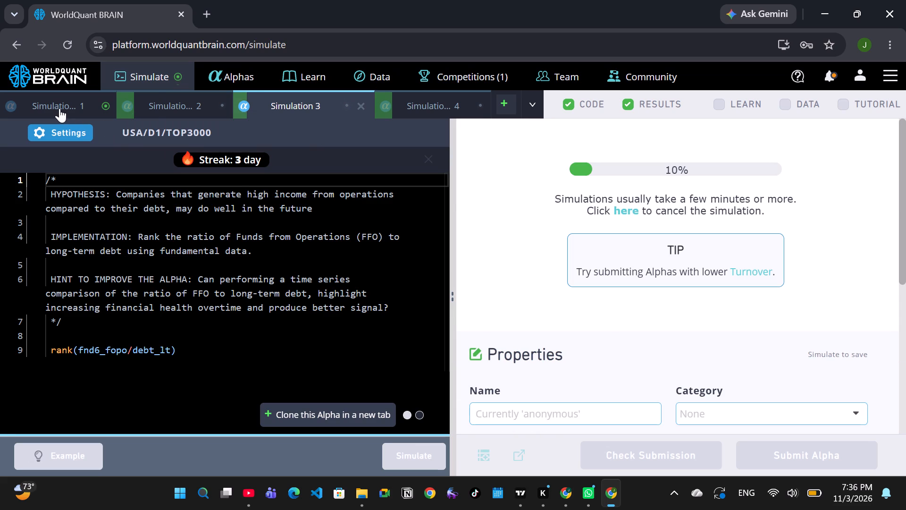
click(54, 138)
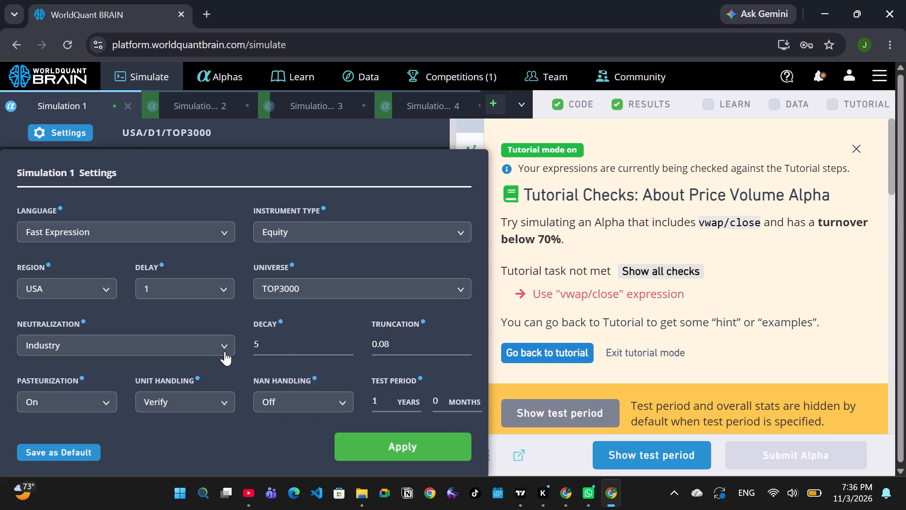
click(225, 349)
click(138, 384)
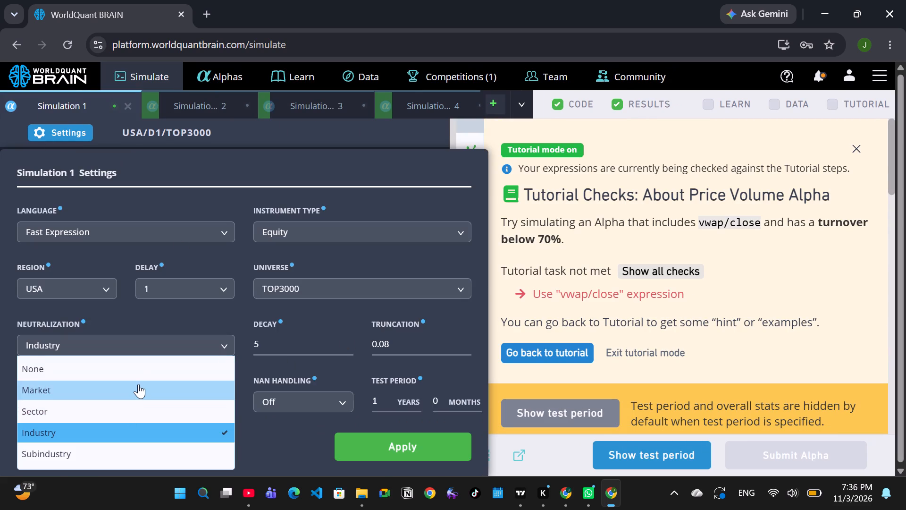
click(397, 446)
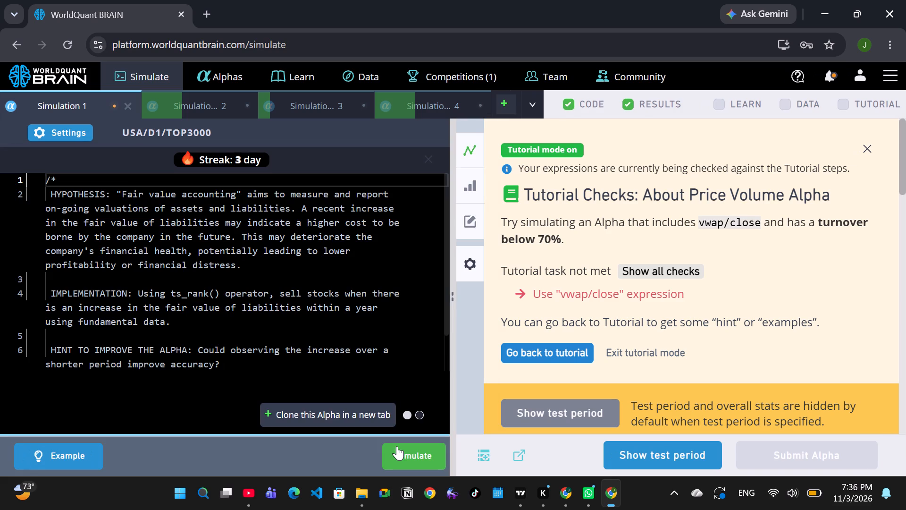
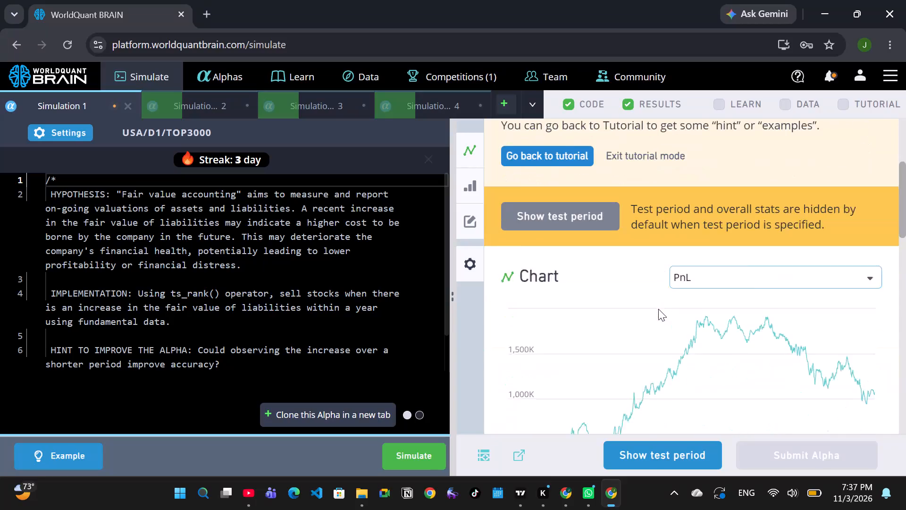
Review the PnL chart, IS Summary and tutorial checks in Simulation 1's results.
scroll(658, 309, down, 2)
scroll(658, 309, up, 5)
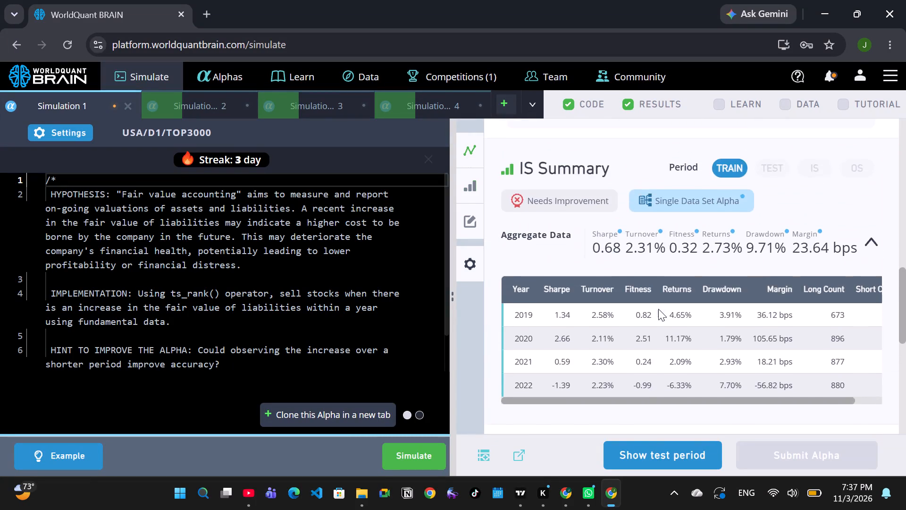
scroll(658, 309, up, 8)
scroll(658, 309, down, 1)
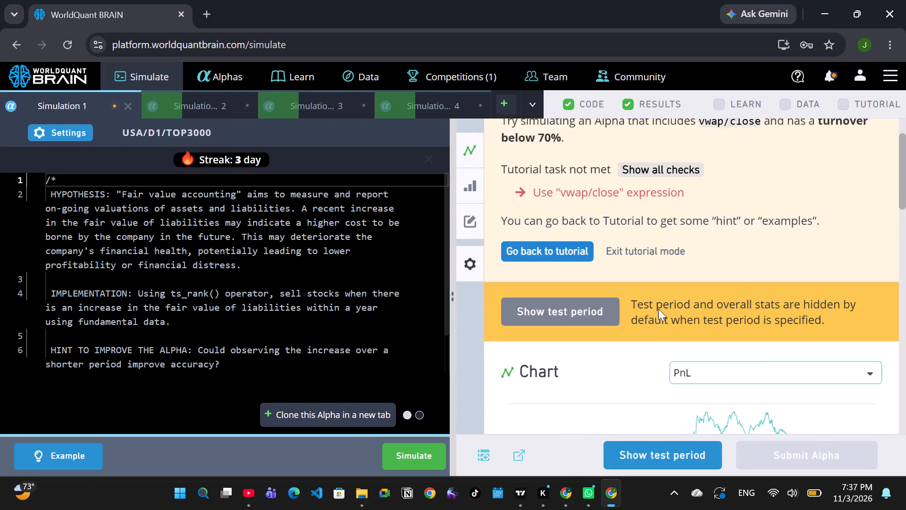
scroll(658, 309, down, 2)
scroll(658, 309, up, 3)
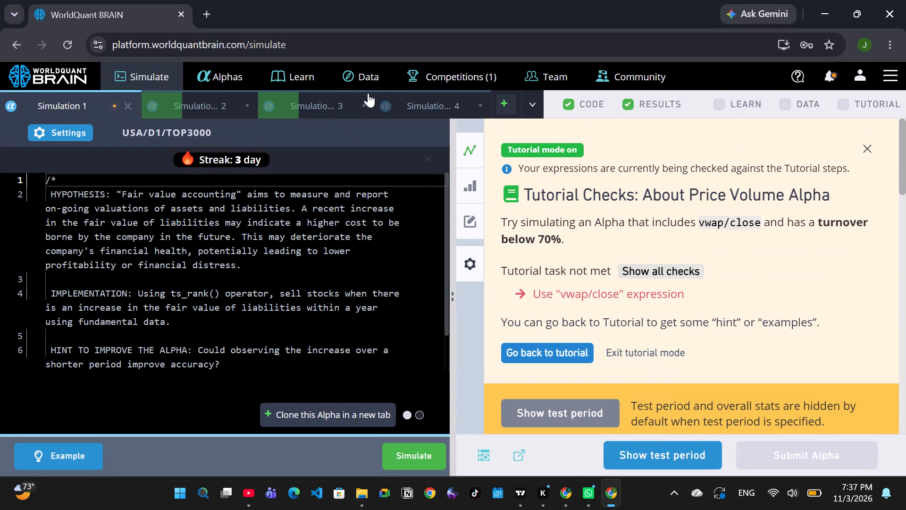
Run Simulation 1 with its applied settings.
click(407, 456)
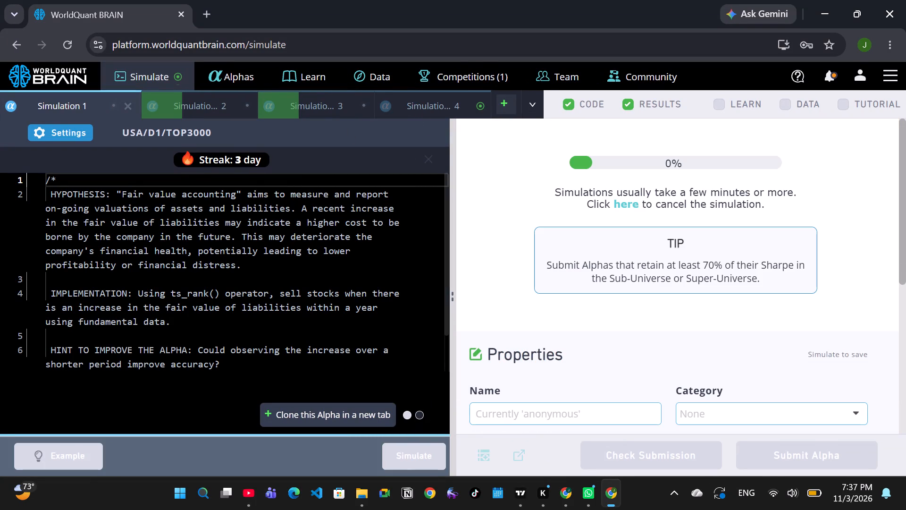
Reveal the test period results of Simulation 4 and submit its alpha.
click(425, 111)
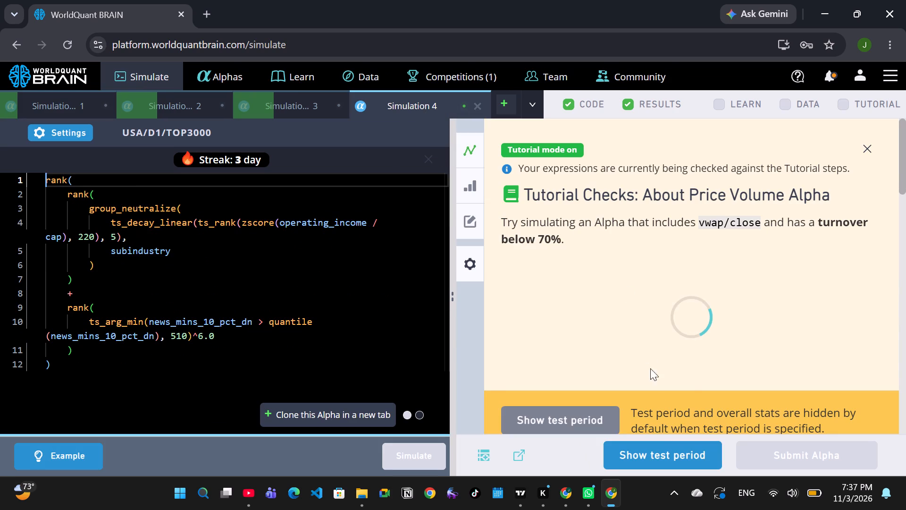
click(671, 444)
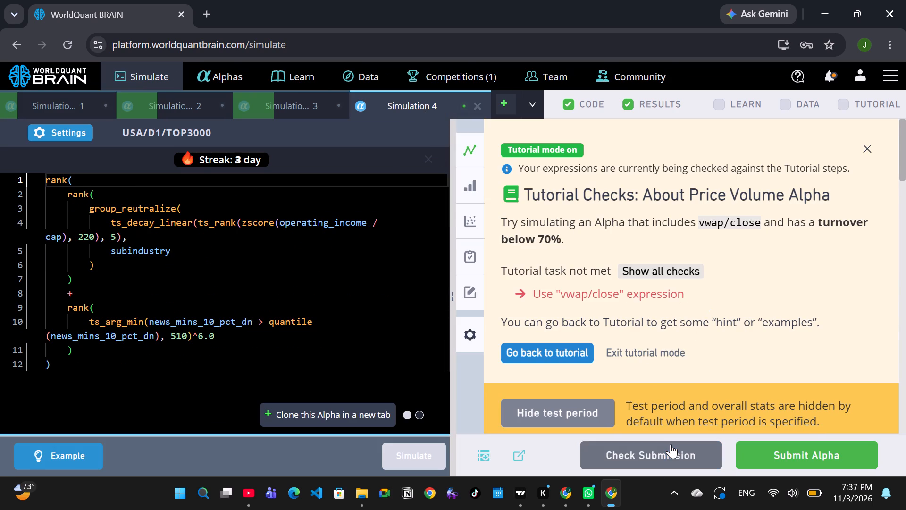
scroll(673, 329, down, 4)
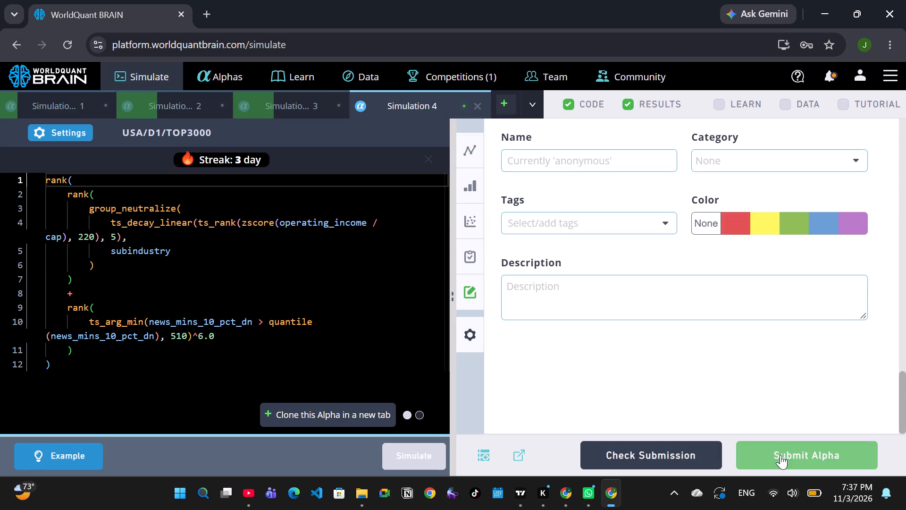
click(780, 455)
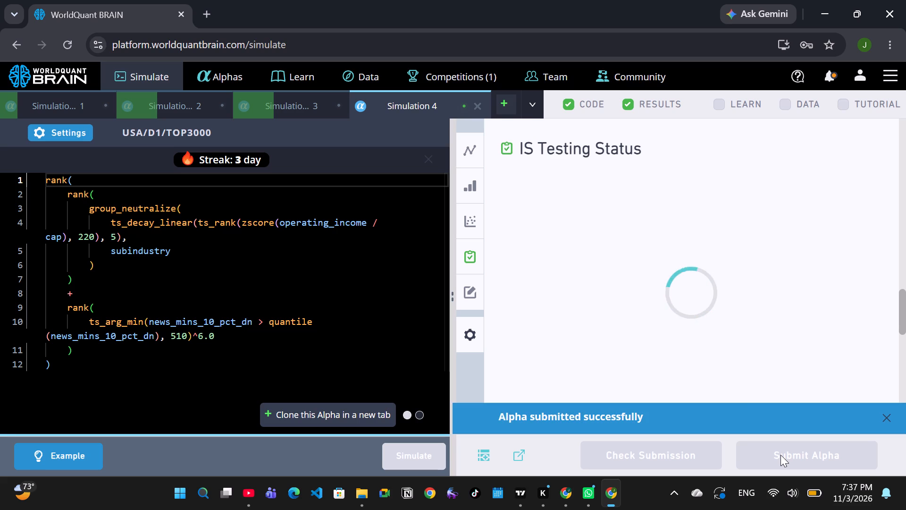
Set Simulation 4's decay to 6 and truncation to 0.09, apply the settings and run the simulation.
scroll(713, 339, up, 5)
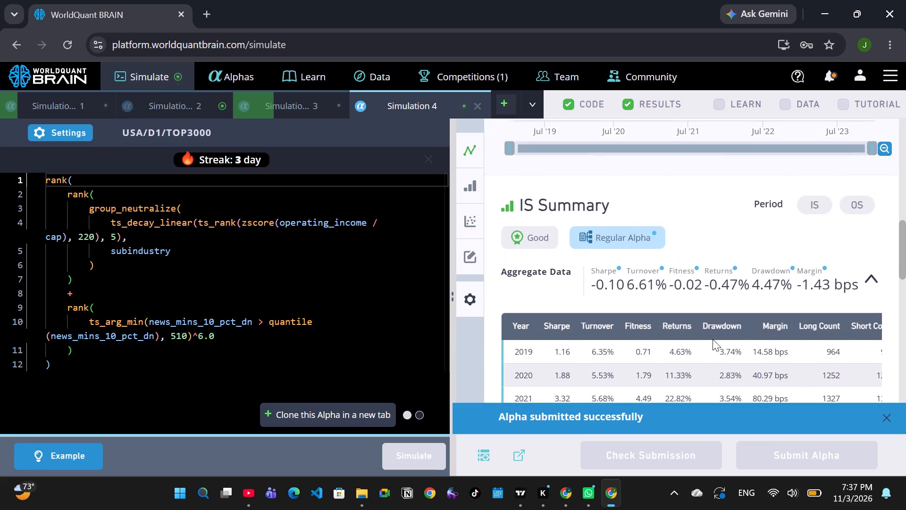
scroll(713, 339, down, 5)
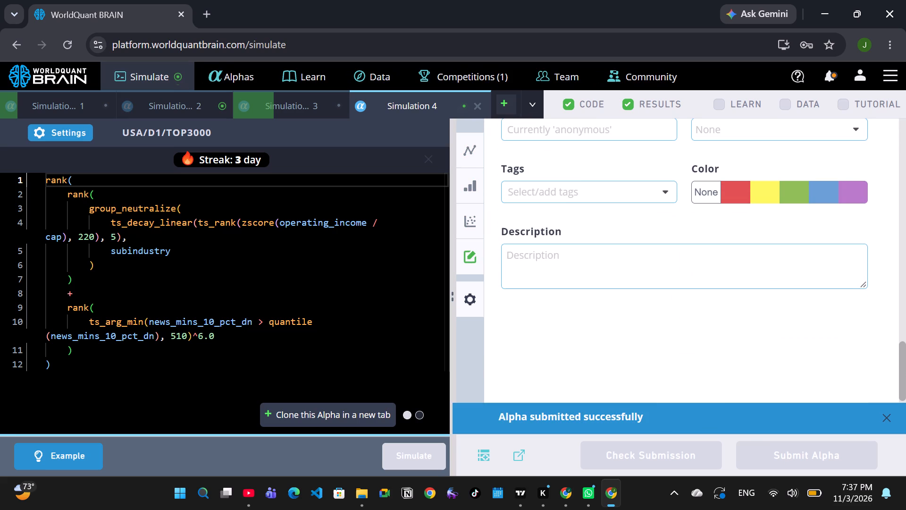
click(54, 127)
double_click(344, 342)
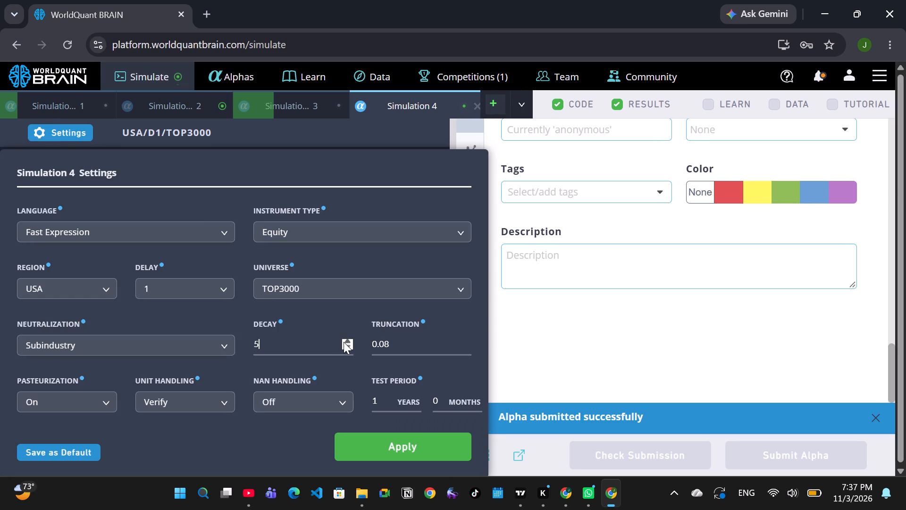
click(463, 343)
click(394, 450)
click(394, 450)
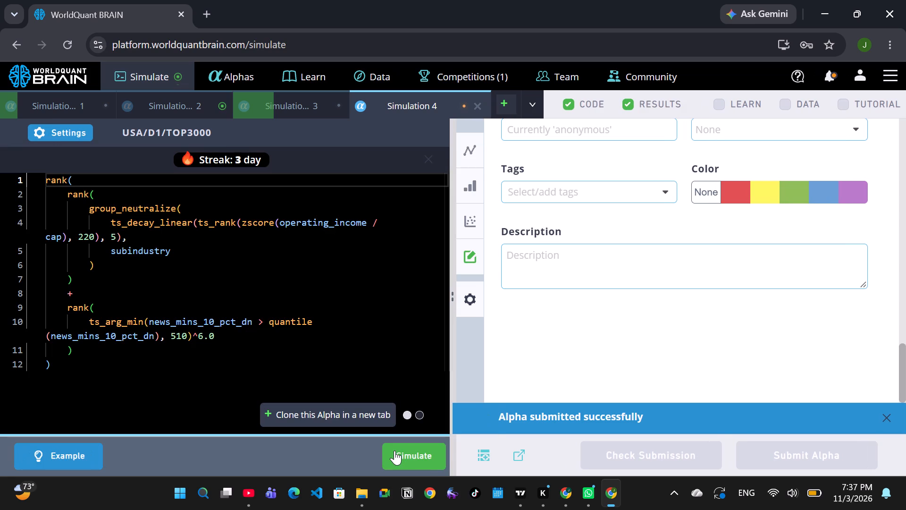
Set Simulation 2's neutralization to Industry and apply the settings.
click(151, 102)
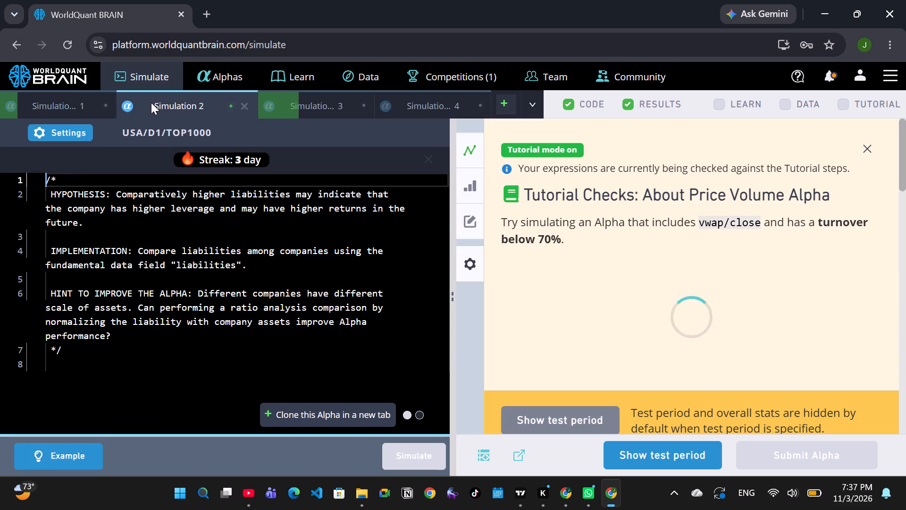
click(73, 129)
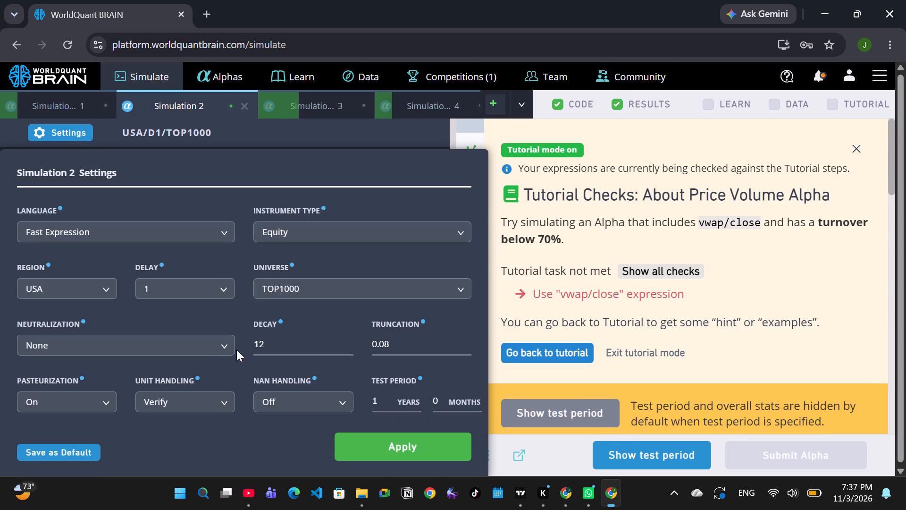
click(227, 348)
click(73, 423)
click(383, 449)
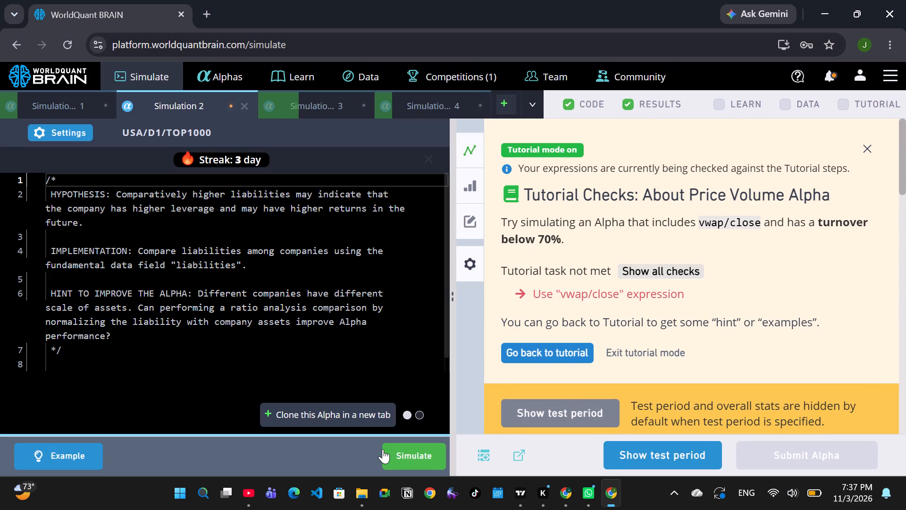
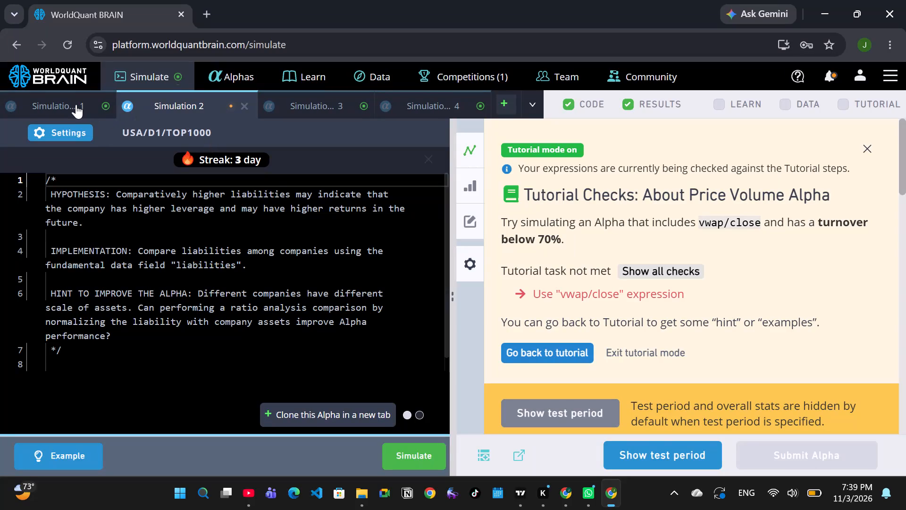
Run Simulation 2 with its applied settings.
click(76, 104)
click(201, 103)
click(417, 463)
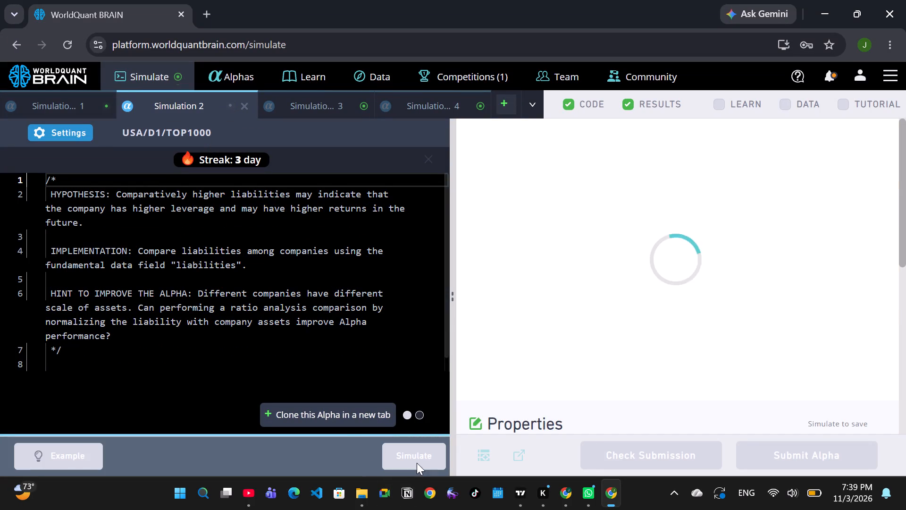
Set Simulation 1's decay to 8 and apply the settings.
click(48, 102)
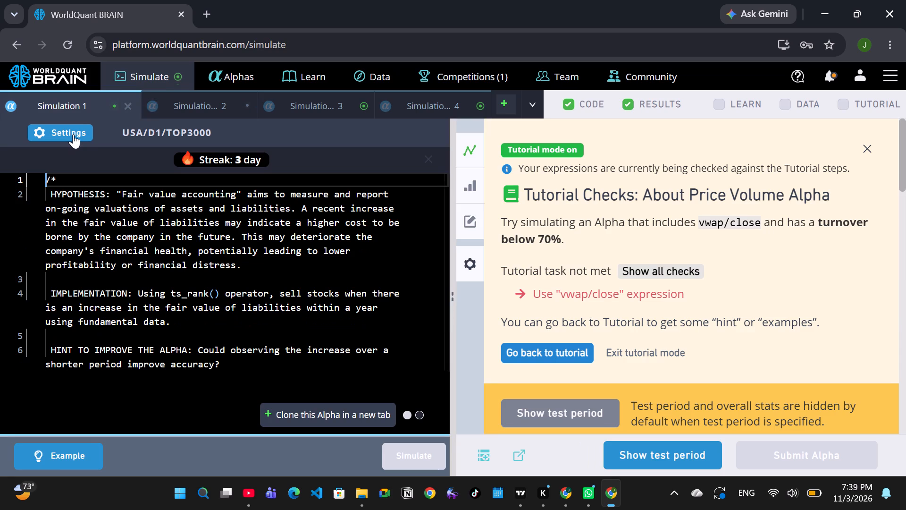
click(73, 134)
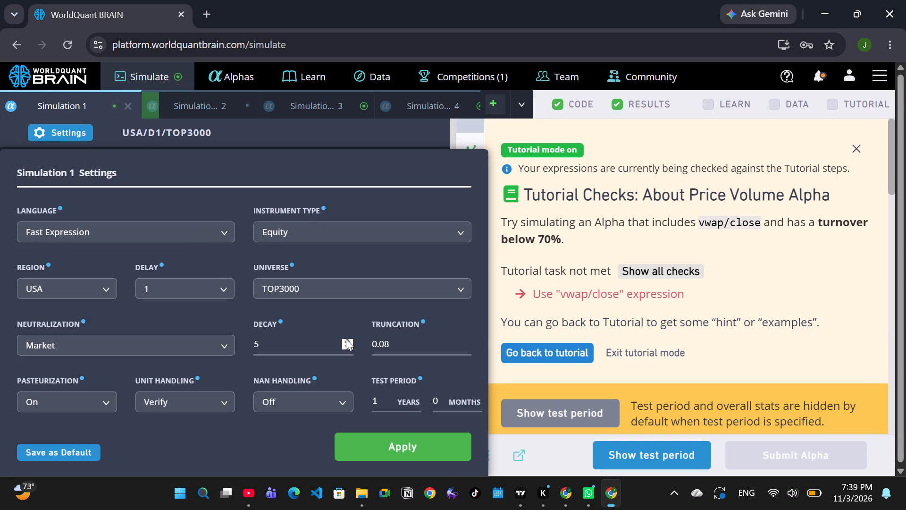
triple_click(346, 339)
click(363, 445)
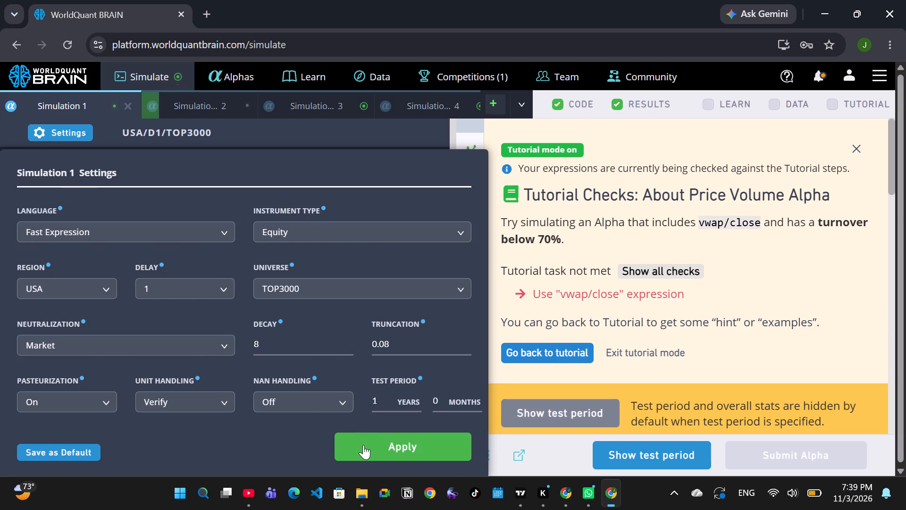
Run Simulation 1 with its applied settings.
click(393, 459)
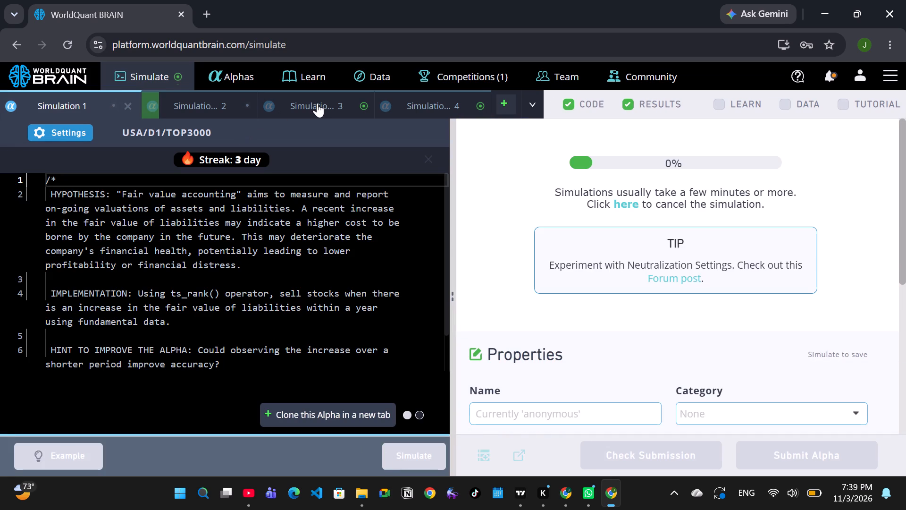
Set Simulation 3's neutralization to Industry, apply the settings and run the simulation.
click(318, 103)
click(56, 134)
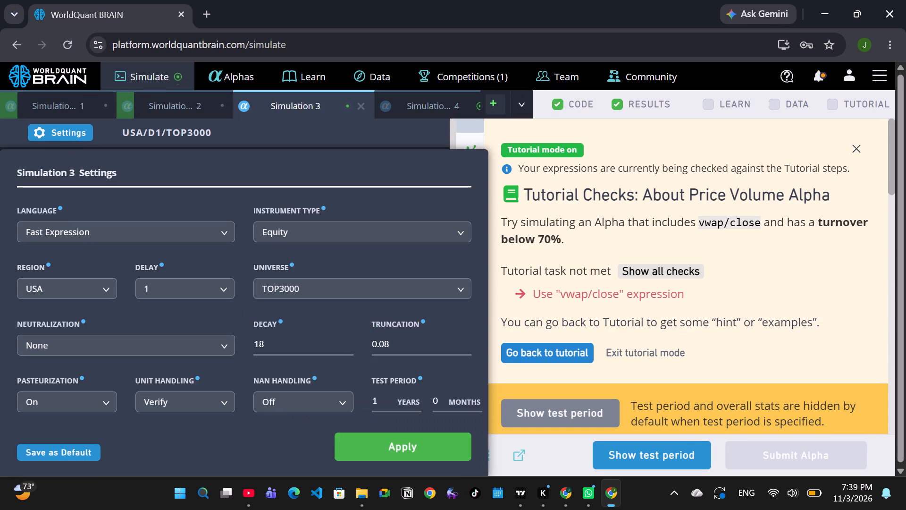
click(210, 341)
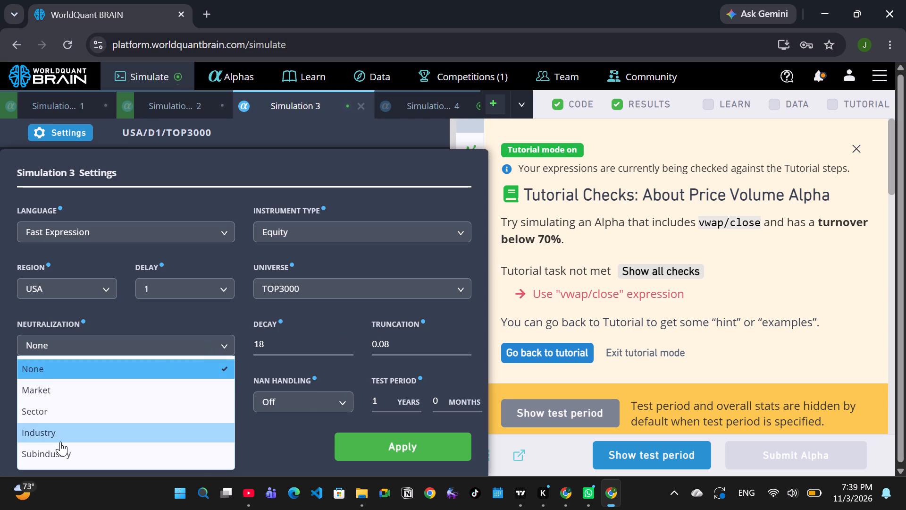
click(60, 442)
click(362, 442)
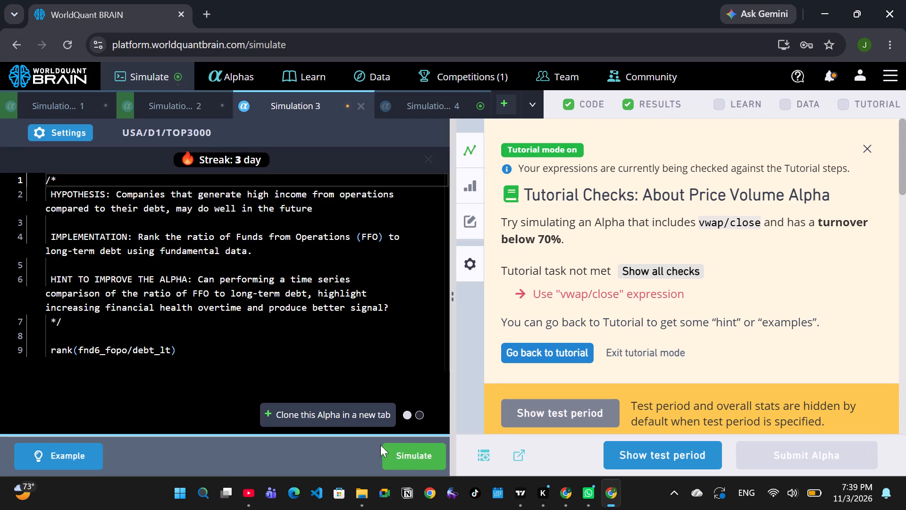
click(422, 452)
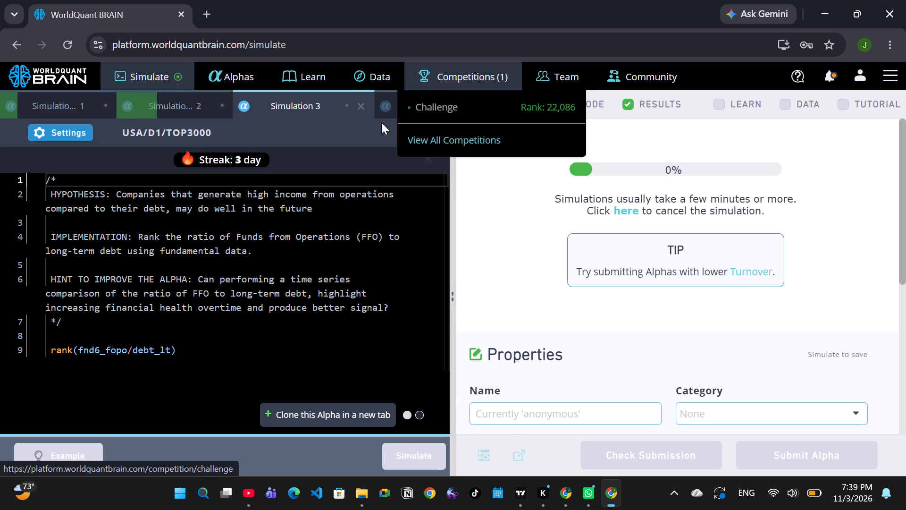
Reveal the test period for Simulation 4 and examine its yearly results, correlation and IS testing status.
click(410, 101)
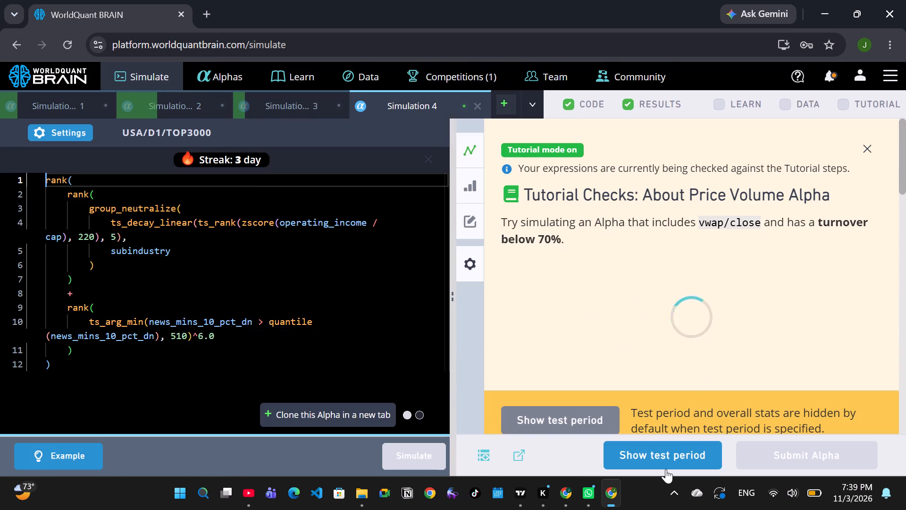
click(667, 464)
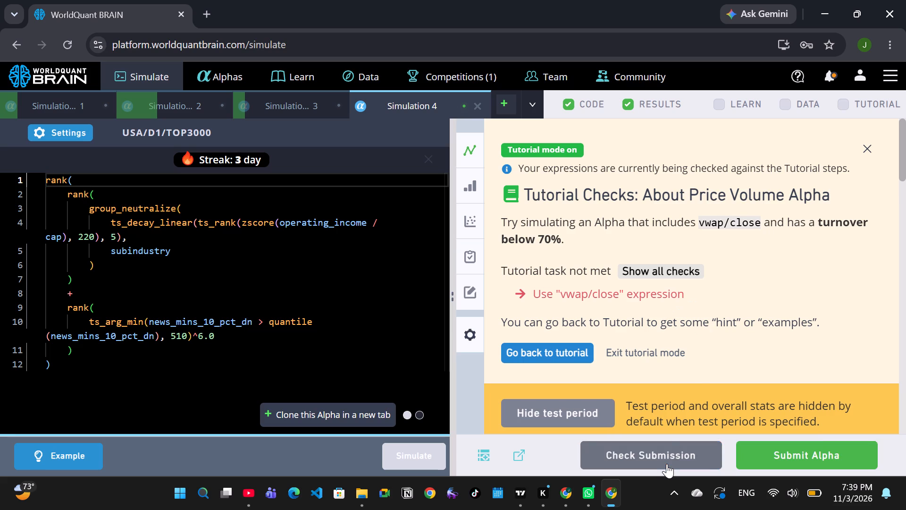
scroll(695, 378, down, 5)
scroll(695, 378, up, 1)
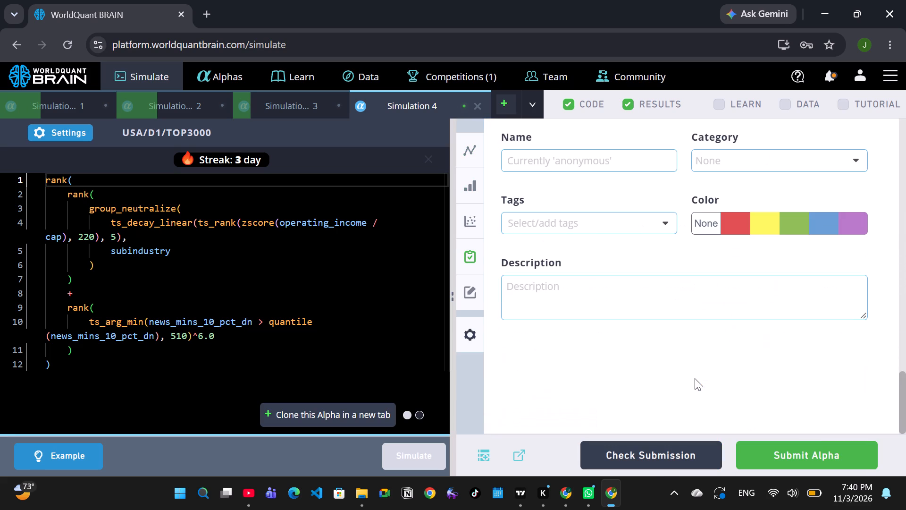
scroll(695, 378, up, 1)
scroll(695, 378, down, 1)
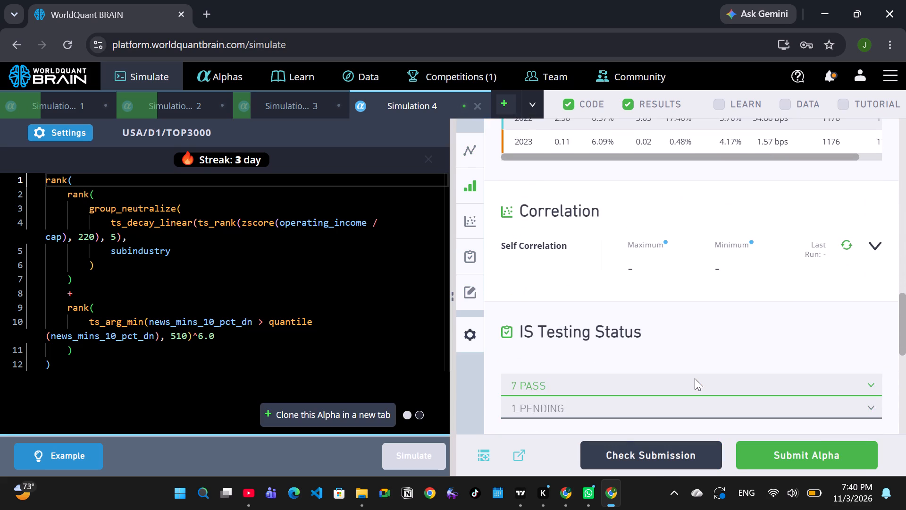
scroll(695, 378, down, 1)
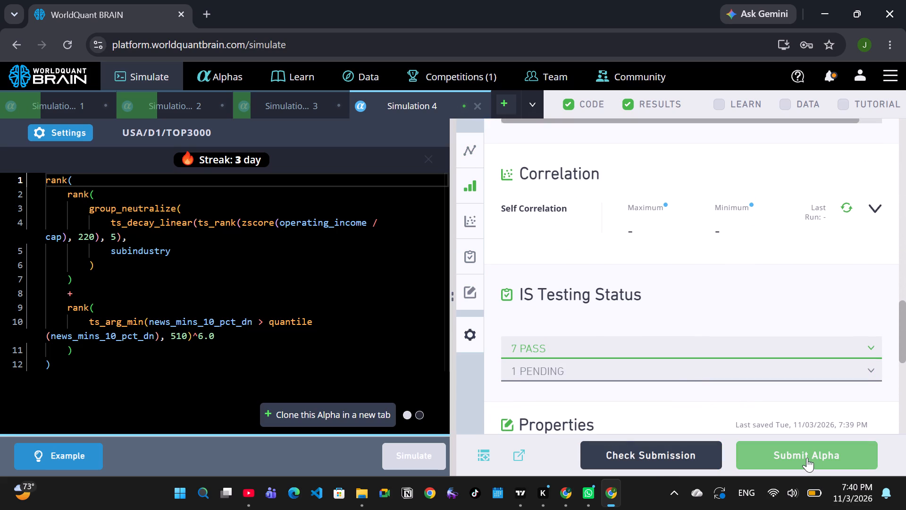
Try to submit Simulation 4's Alpha and dismiss the WhatsApp notification.
click(807, 458)
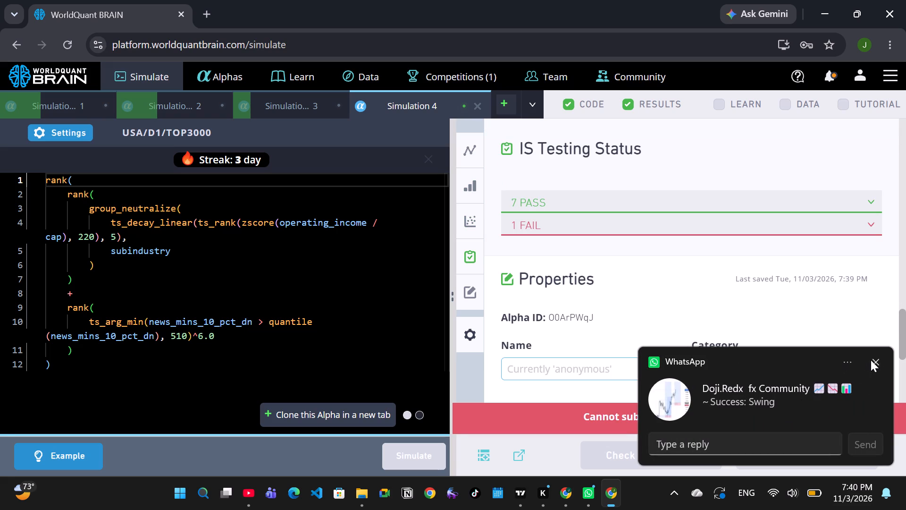
click(875, 361)
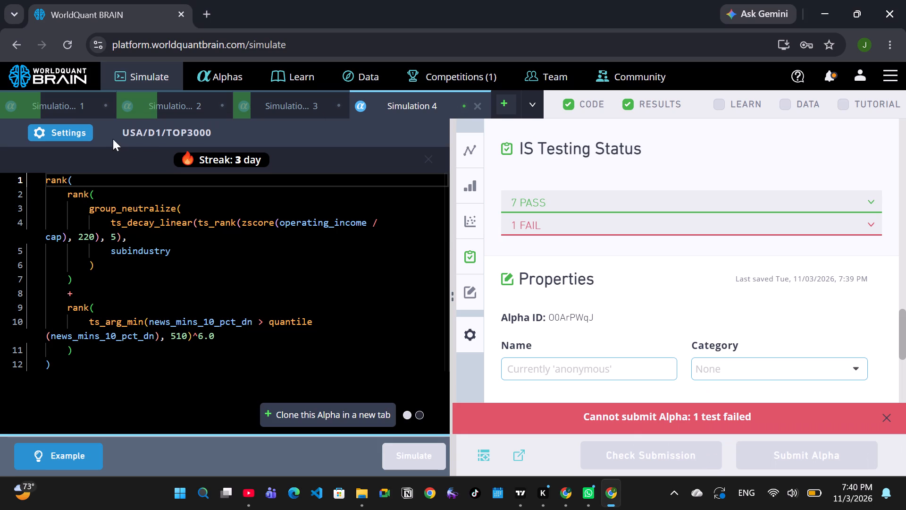
Adjust Simulation 4's decay, apply the settings and try to run the simulation again.
click(88, 134)
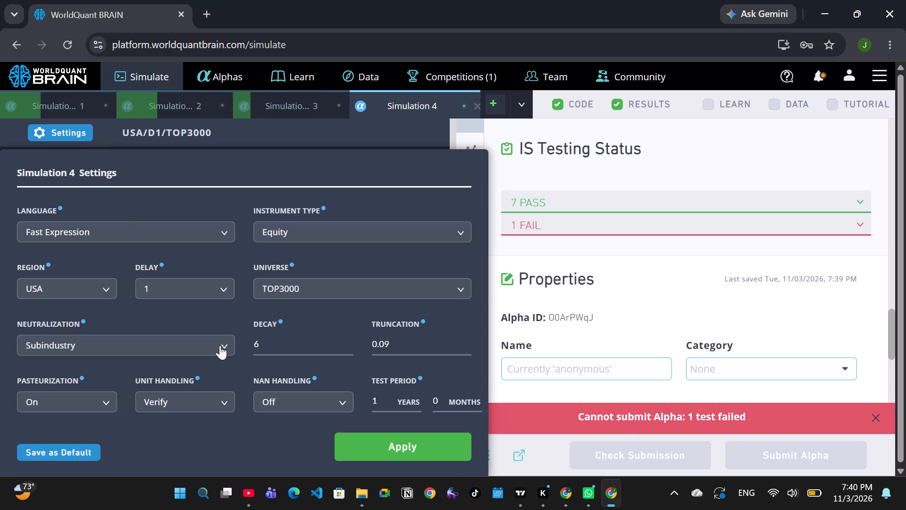
click(344, 346)
click(385, 446)
click(404, 453)
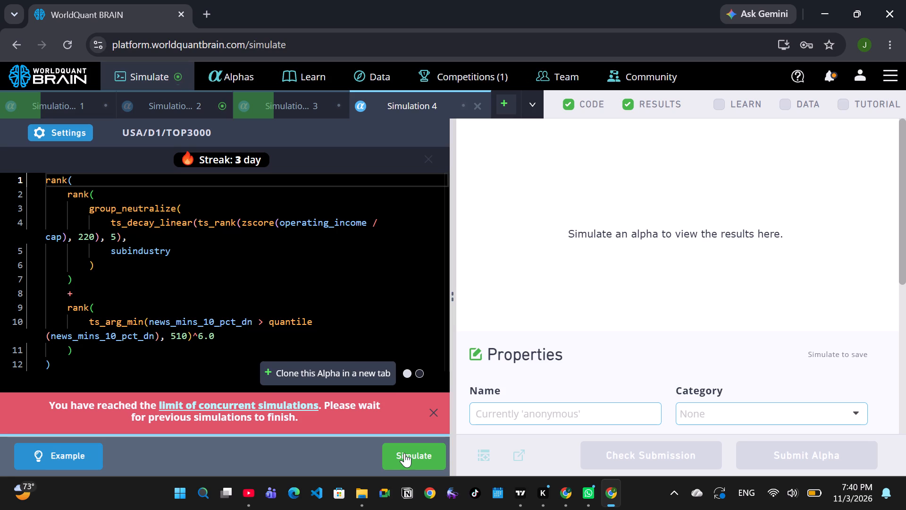
Run Simulation 4 with its current expression and settings.
click(404, 453)
Set Simulation 2's universe to TOP2000, apply the settings and run the simulation.
click(151, 106)
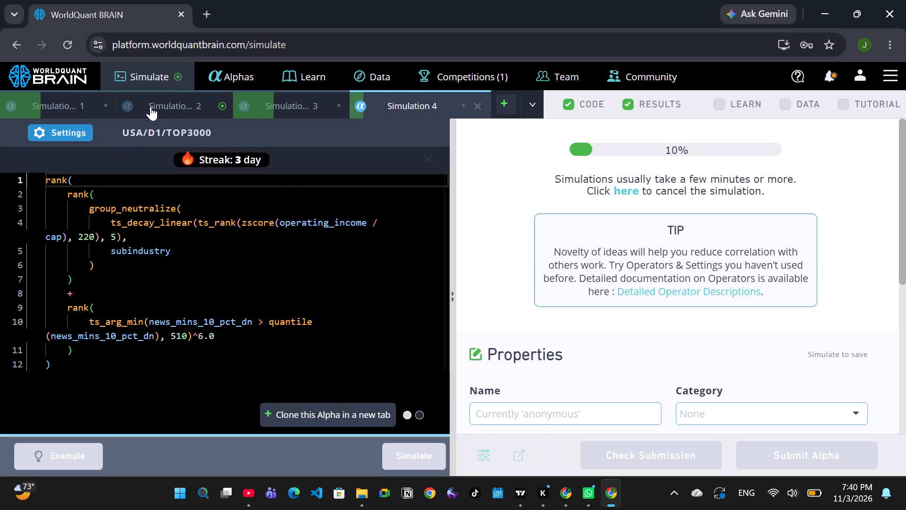
click(80, 135)
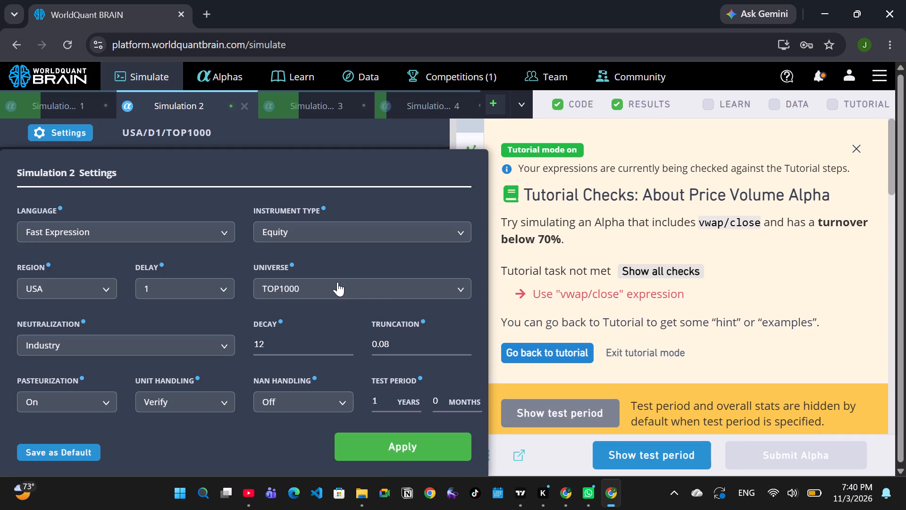
click(319, 286)
click(305, 331)
click(393, 436)
click(410, 467)
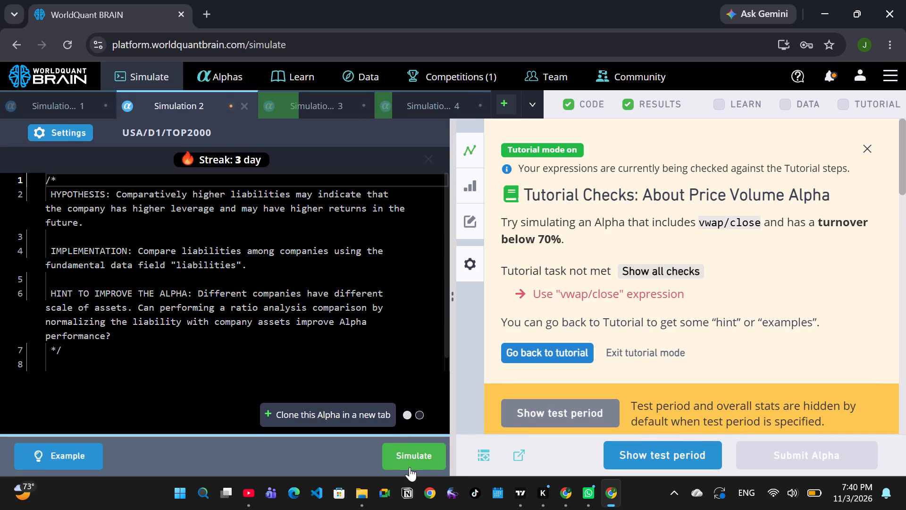
Set Simulation 1's neutralization to Industry, apply the settings and run the simulation.
click(66, 109)
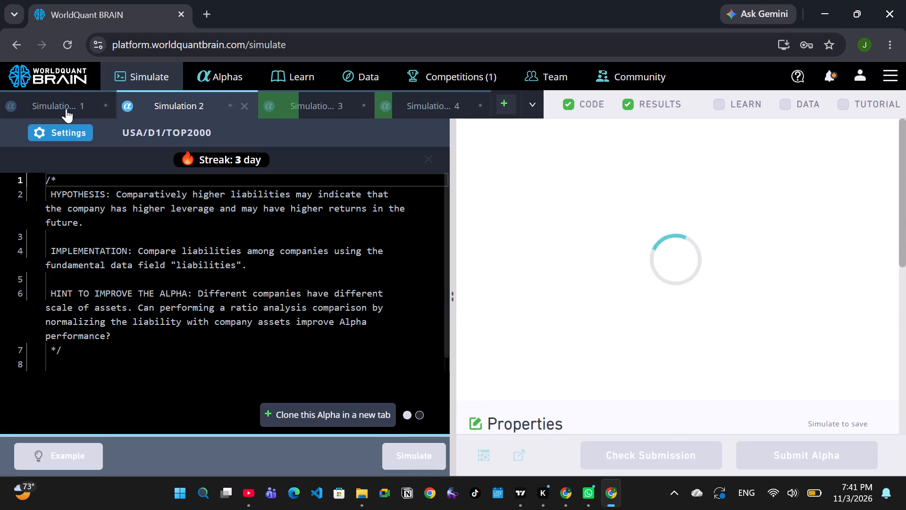
click(66, 129)
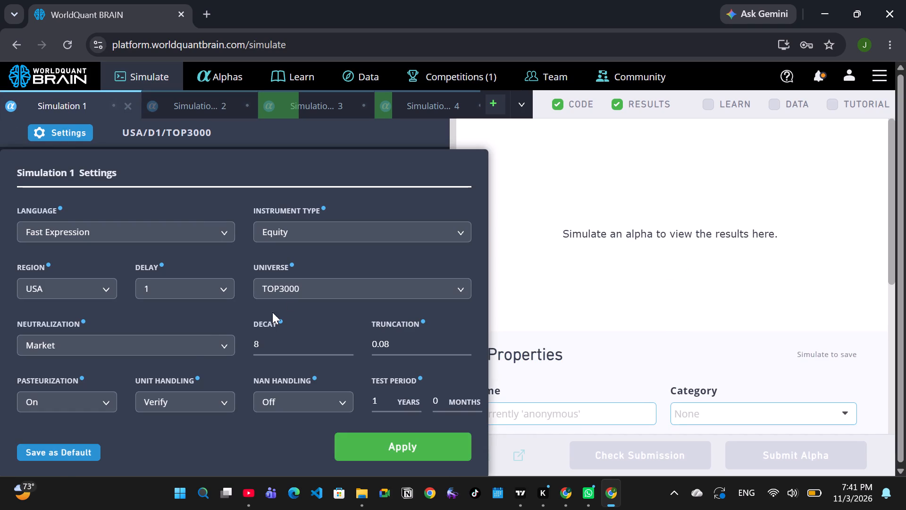
click(207, 346)
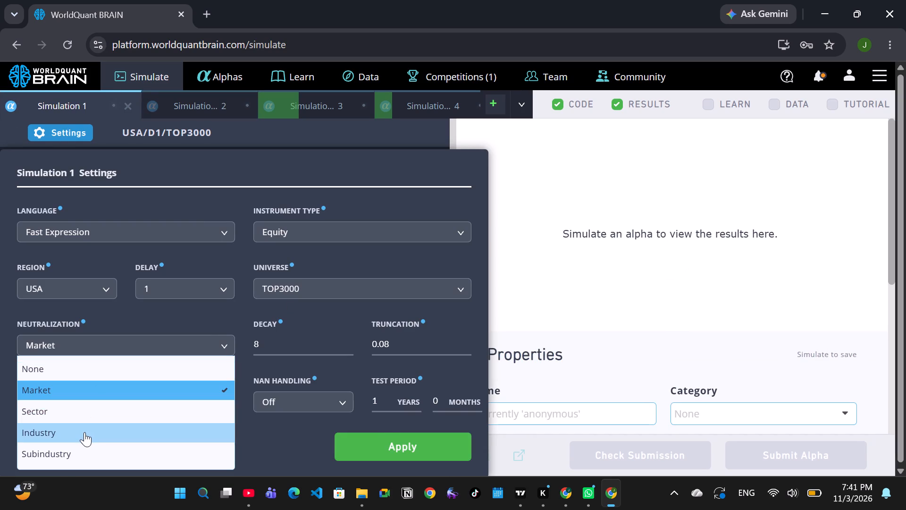
click(84, 432)
click(378, 459)
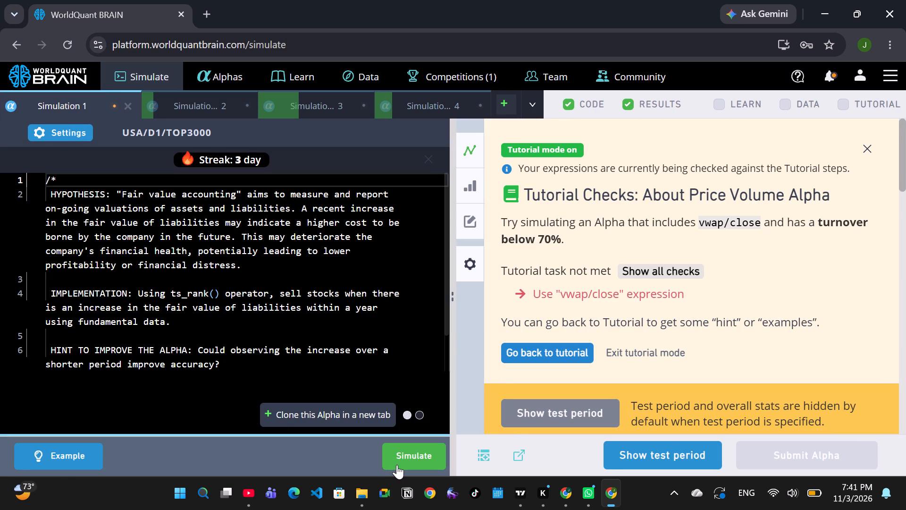
click(397, 465)
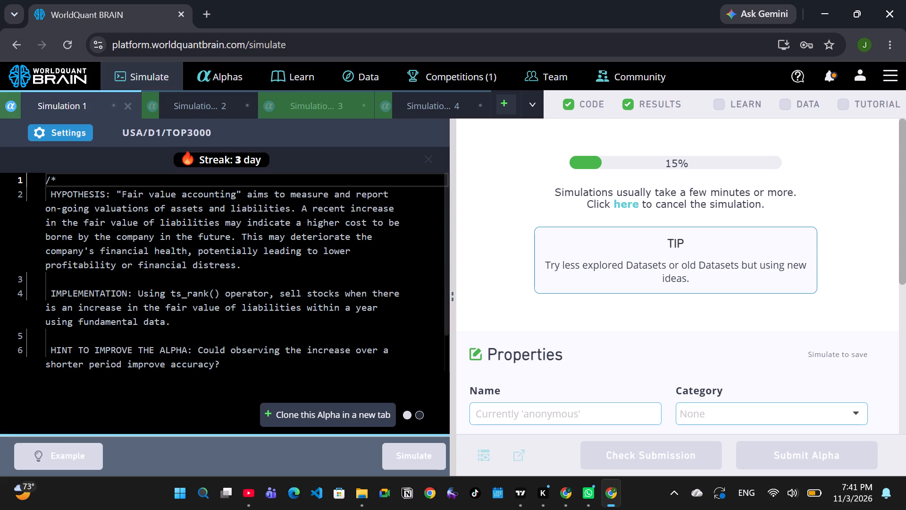
Set Simulation 3's neutralization to Market, apply the settings and try to run the simulation.
click(314, 112)
click(85, 136)
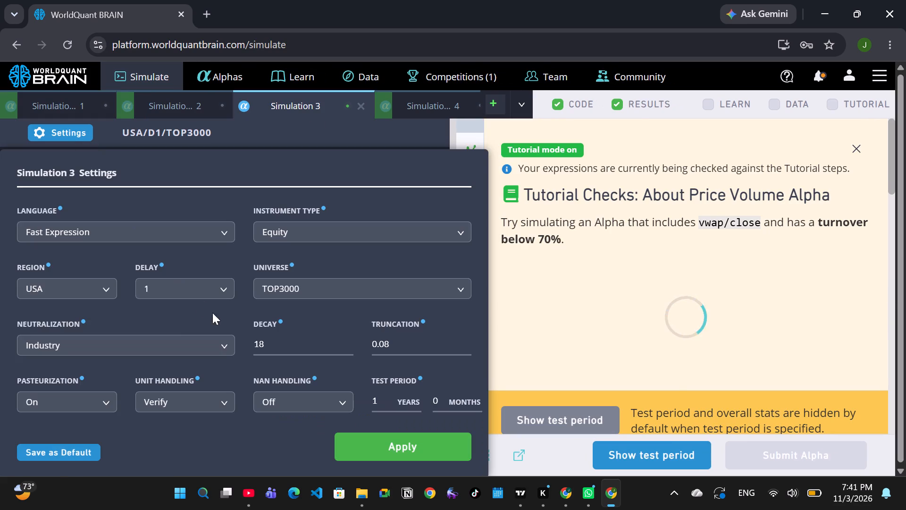
click(189, 341)
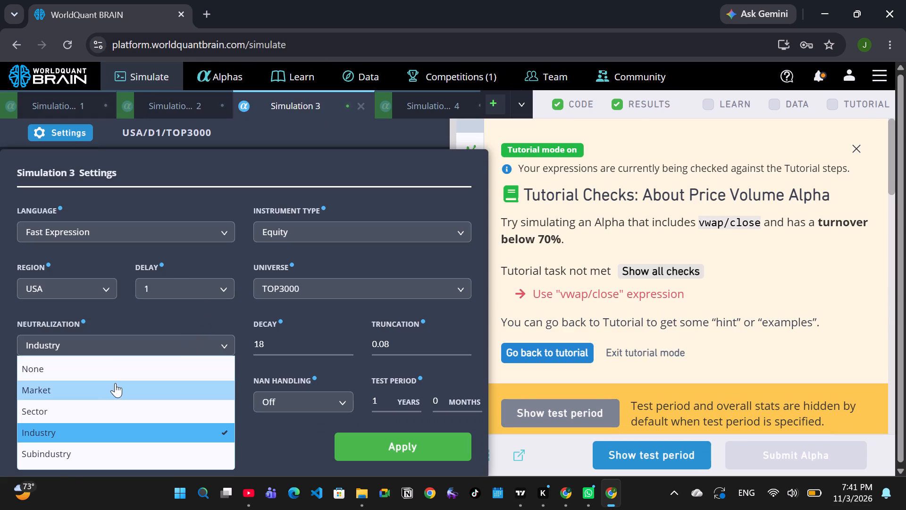
click(115, 383)
click(411, 449)
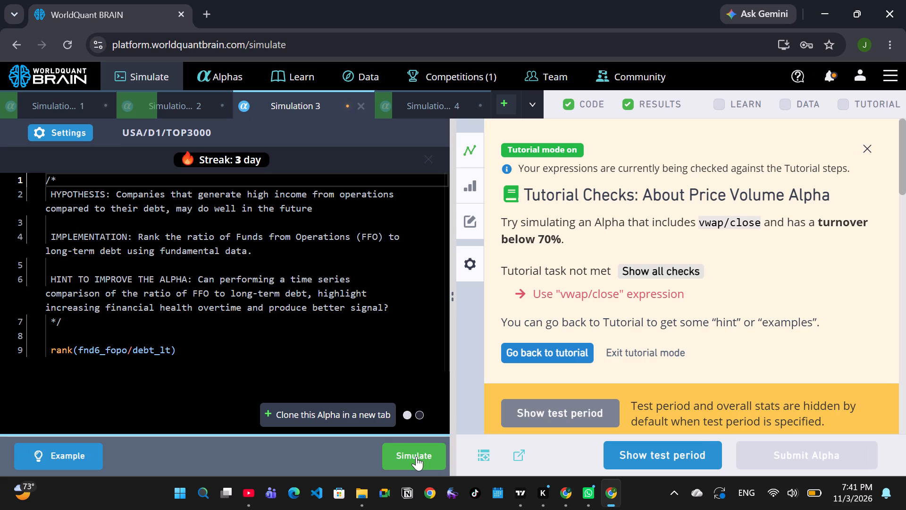
click(416, 456)
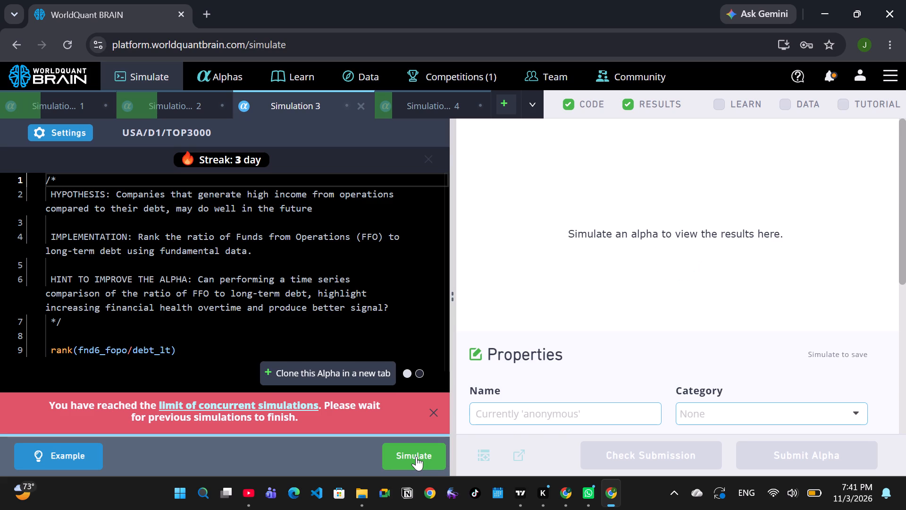
Open the tutorial beside the code and read the PV Alphas chapter's section on the vwap/close task.
click(847, 109)
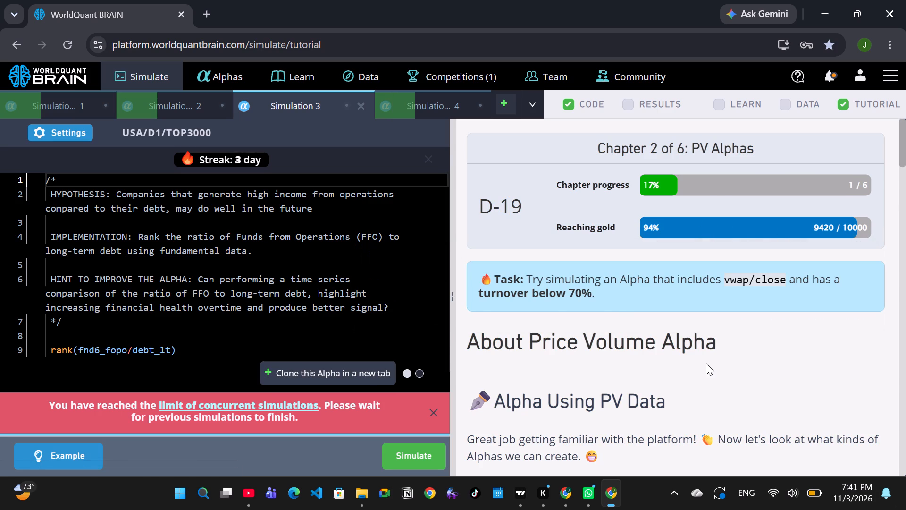
scroll(706, 363, down, 7)
scroll(706, 363, up, 4)
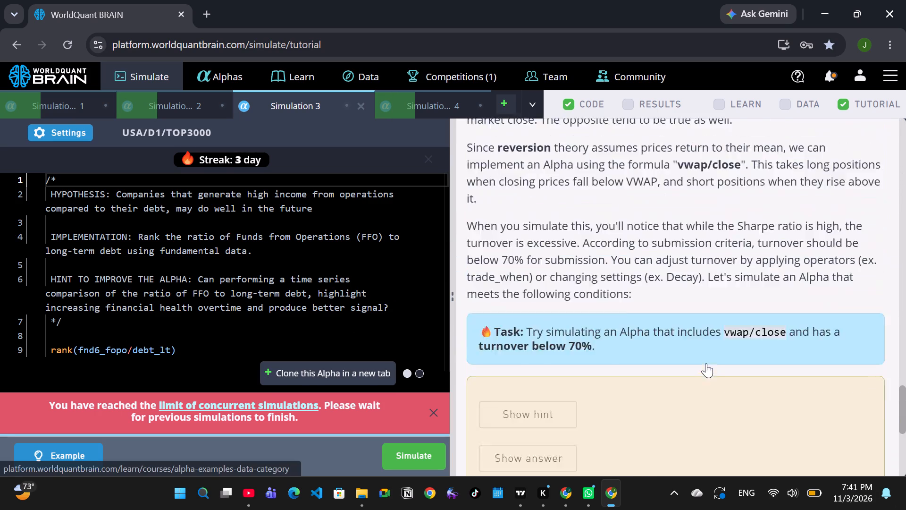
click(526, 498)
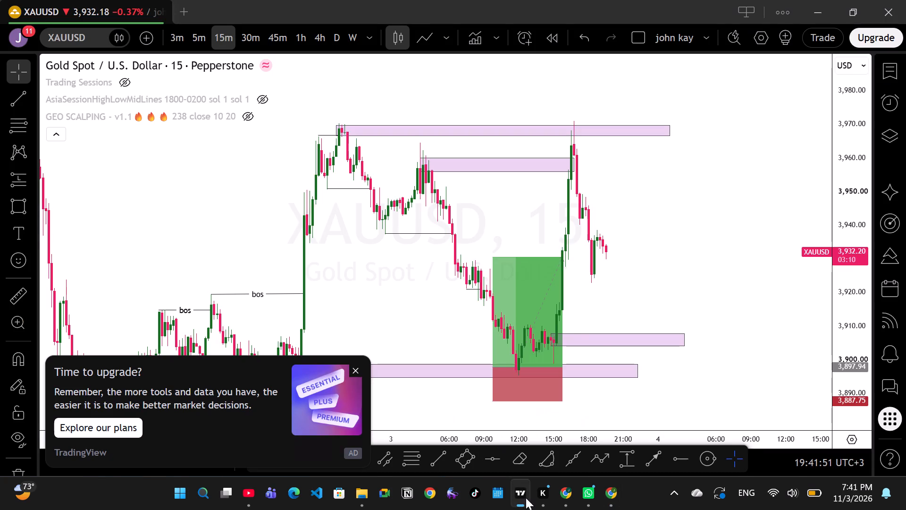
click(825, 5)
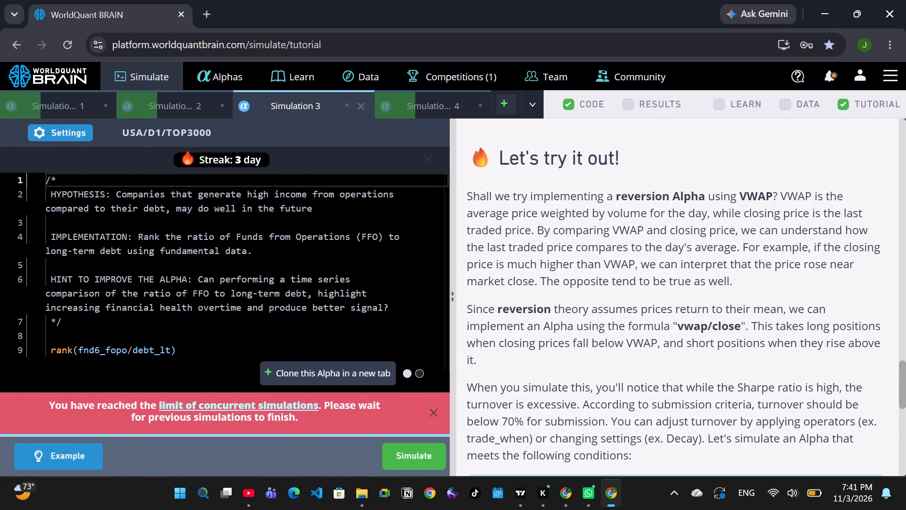
Dismiss the concurrent simulations limit message in Simulation 3.
click(436, 415)
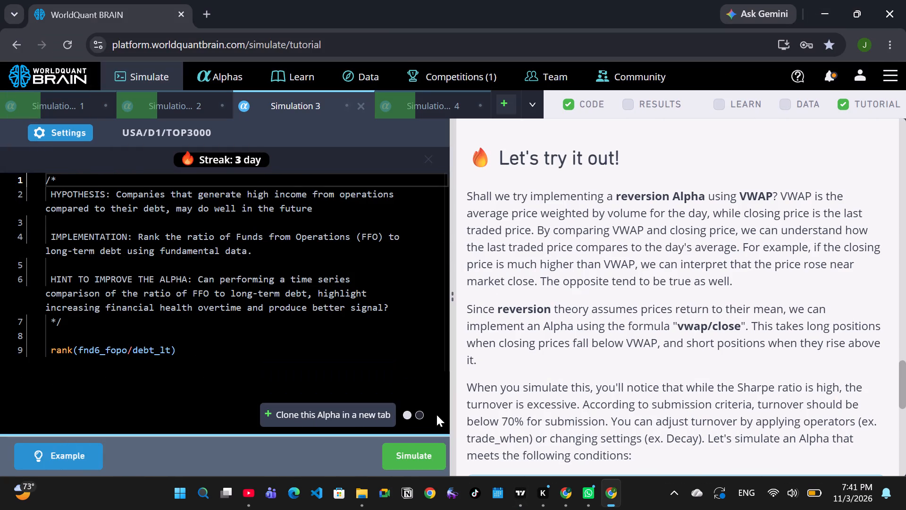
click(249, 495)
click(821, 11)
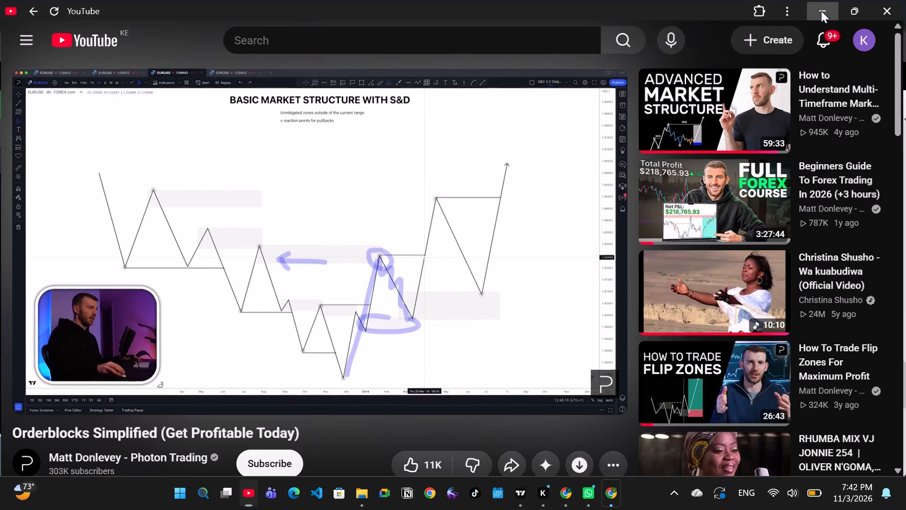
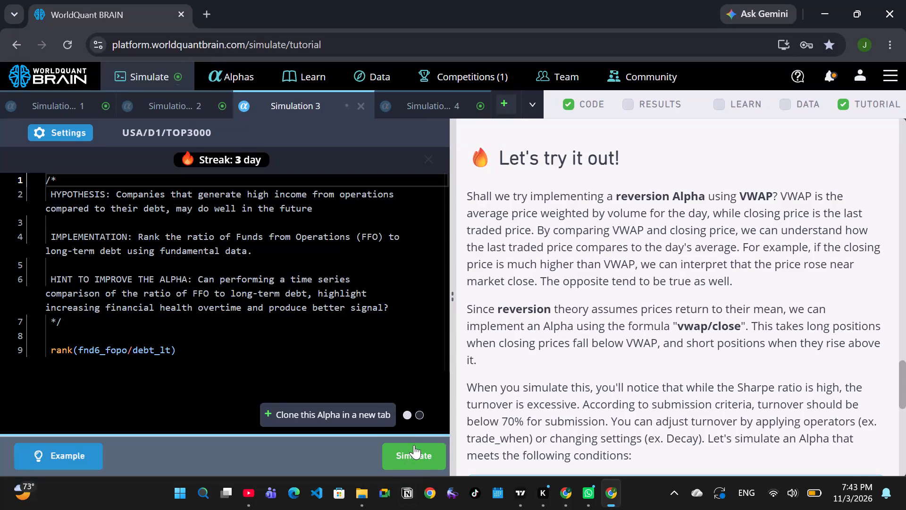
Run Simulation 3 again with the current FFO to long-term debt expression.
click(414, 445)
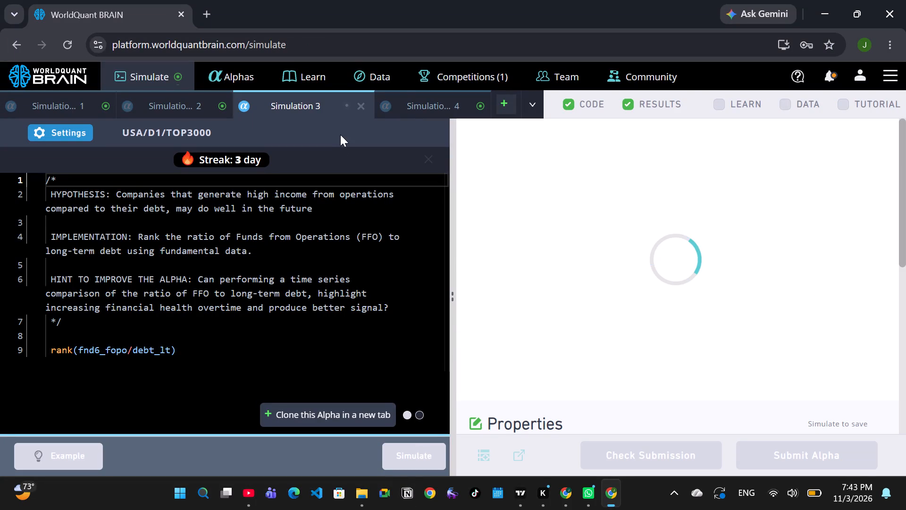
Reveal the test period results for Simulation 4 and try to submit its alpha.
click(411, 101)
click(622, 446)
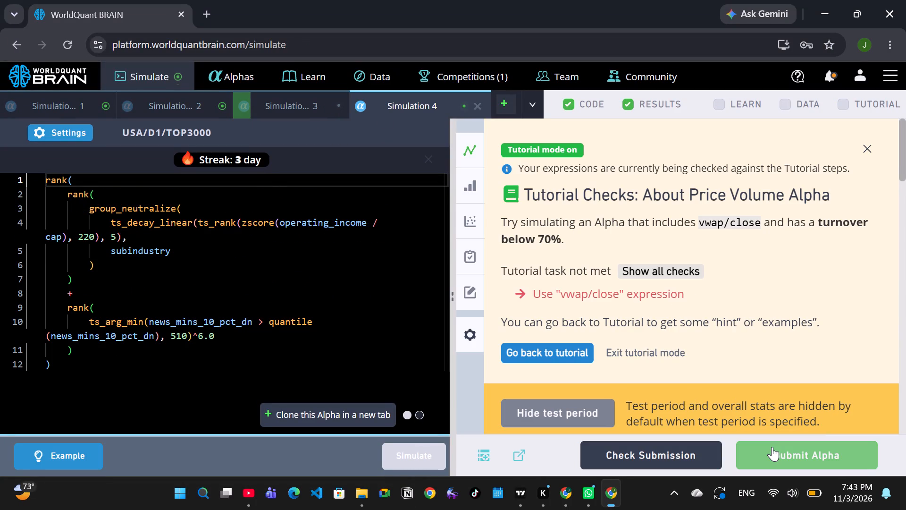
click(771, 453)
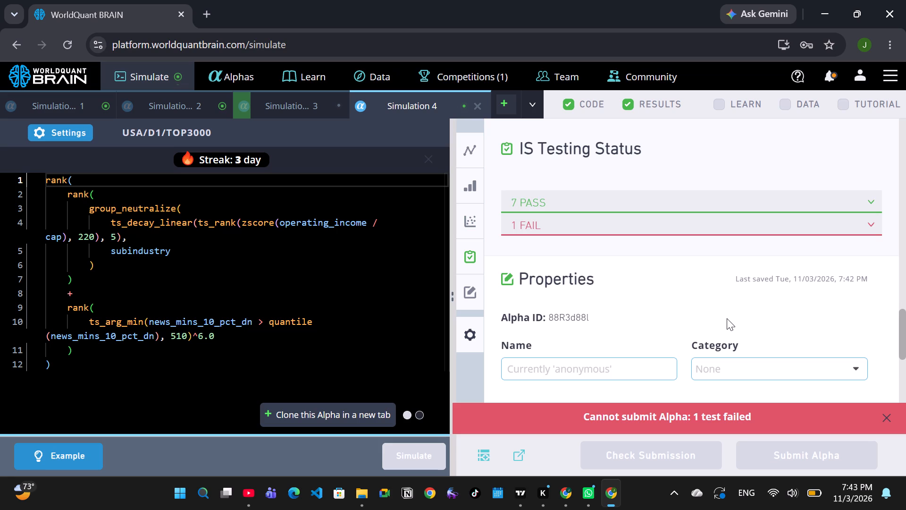
Set Simulation 2's neutralization to Market, apply the settings and run the simulation.
click(178, 110)
click(69, 130)
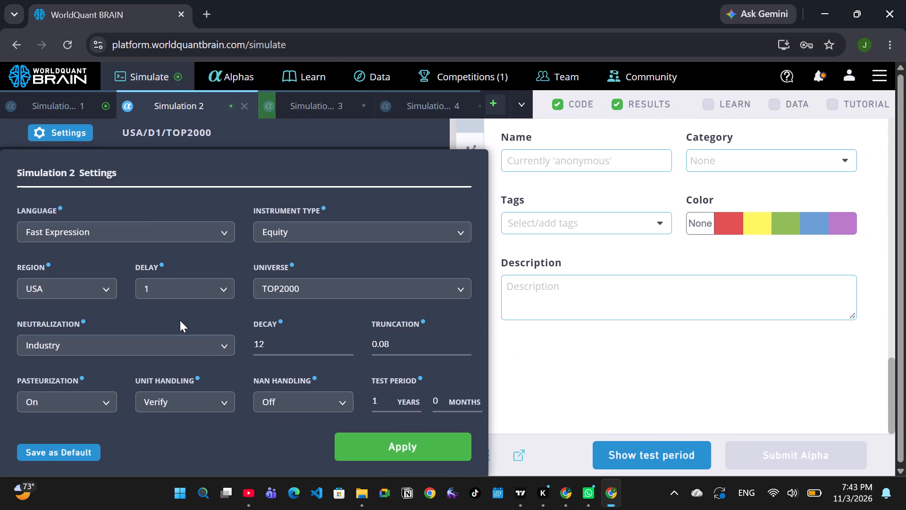
click(190, 350)
click(96, 391)
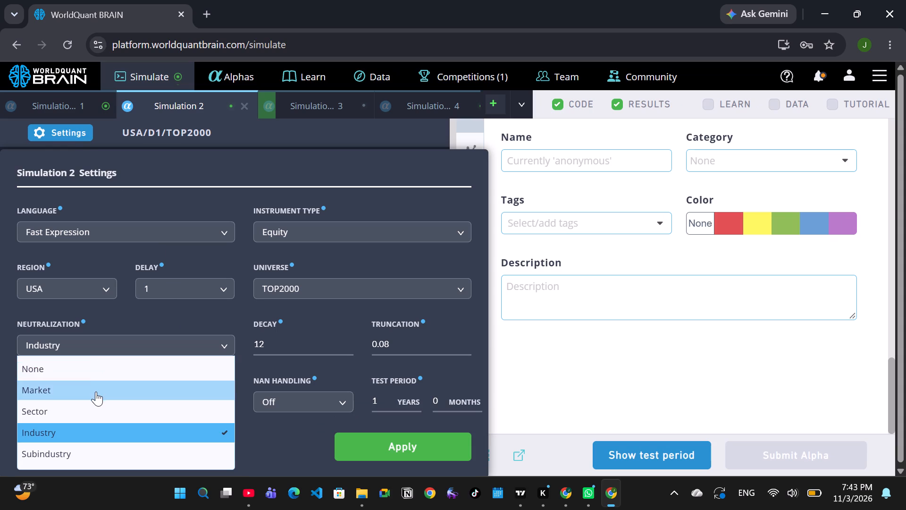
click(373, 443)
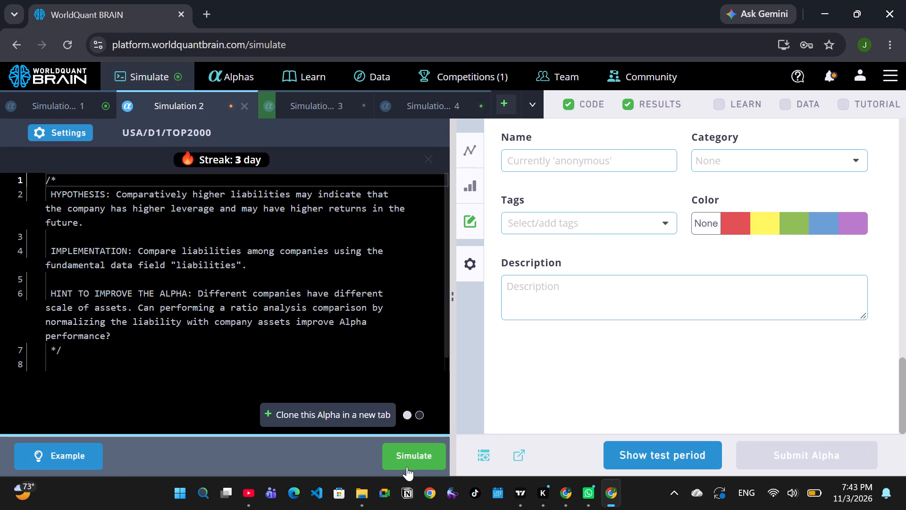
click(407, 467)
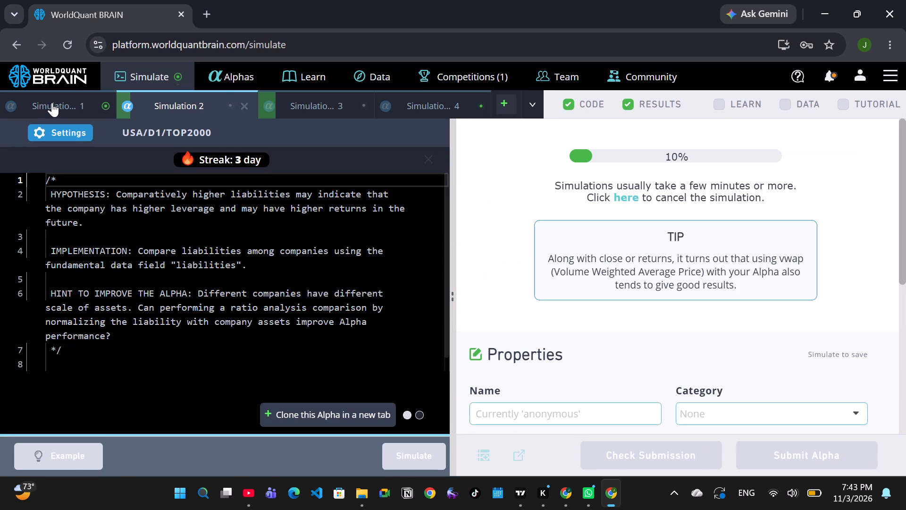
Set Simulation 1's neutralization to Sector.
click(52, 102)
click(59, 130)
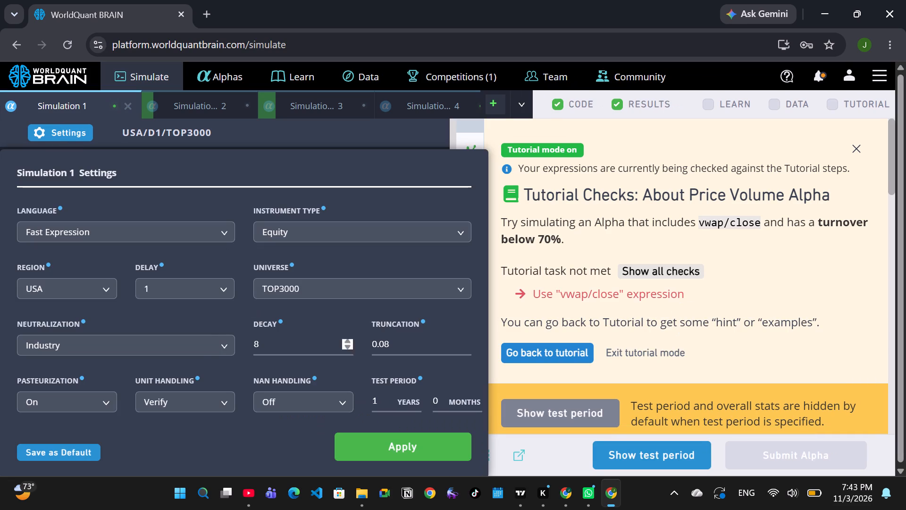
click(205, 341)
click(93, 407)
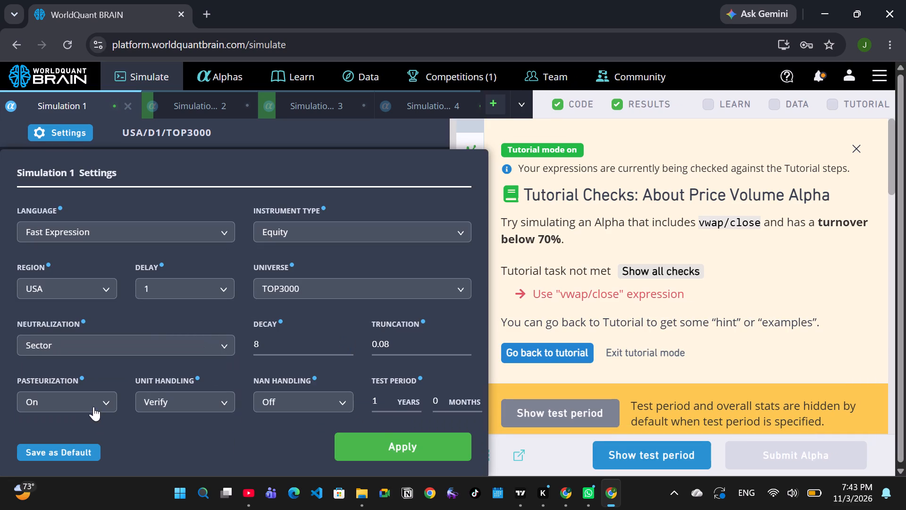
Apply the Simulation 1 settings with Sector neutralization and run the simulation.
click(368, 441)
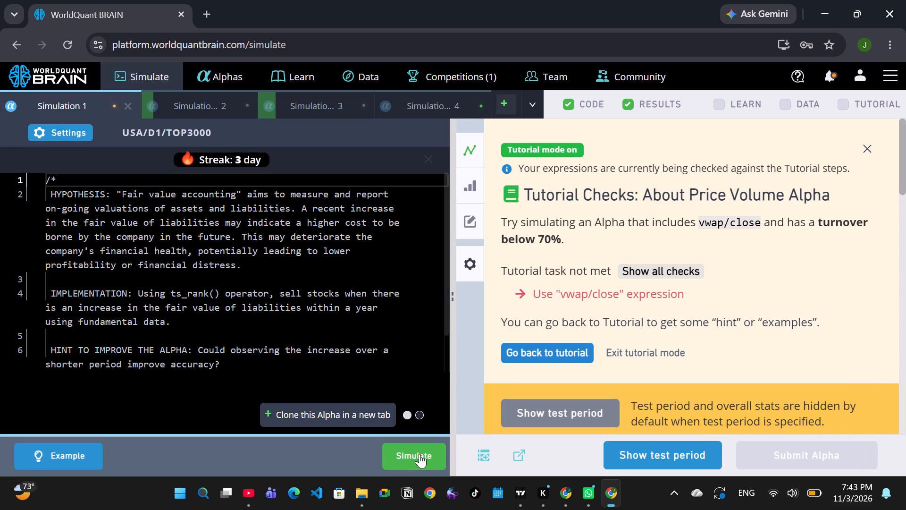
click(419, 454)
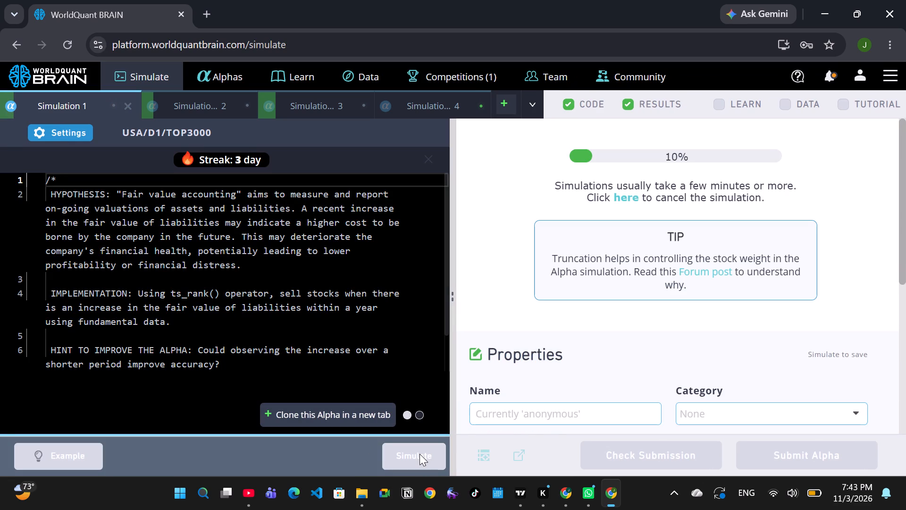
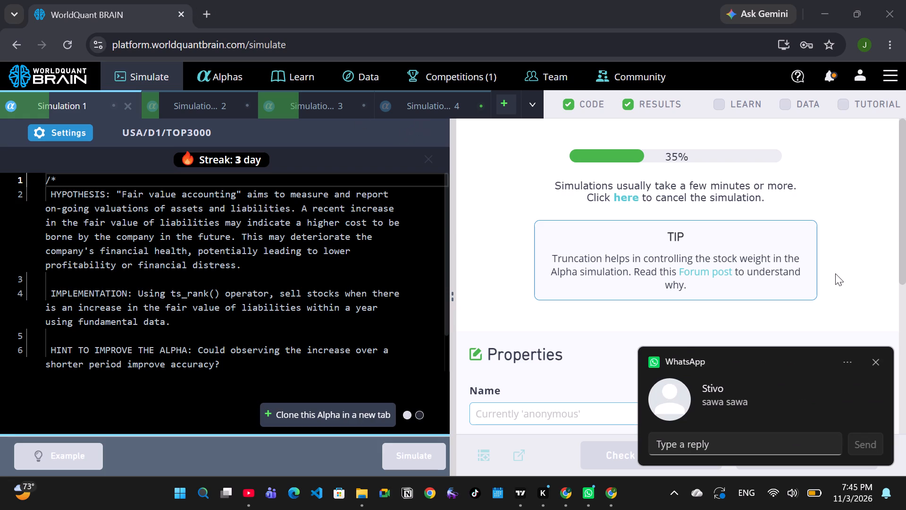
click(875, 361)
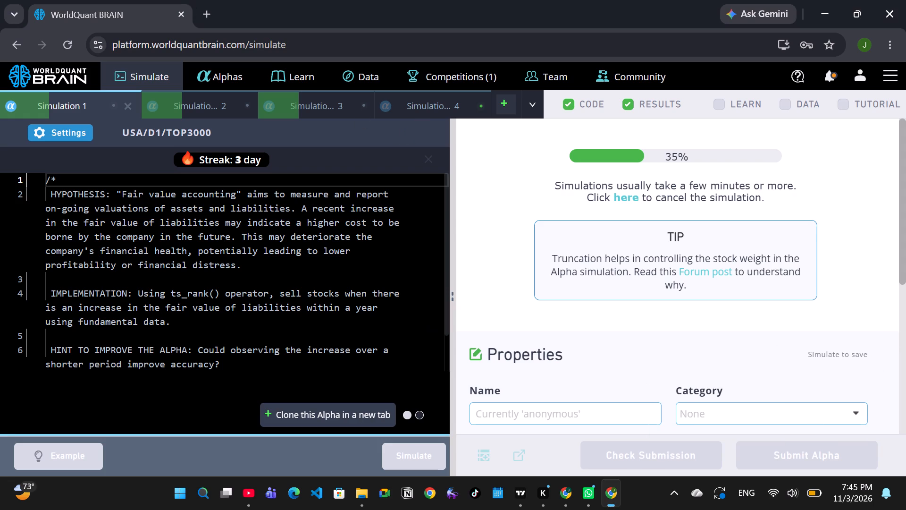
Switch to Simulation 4.
click(422, 107)
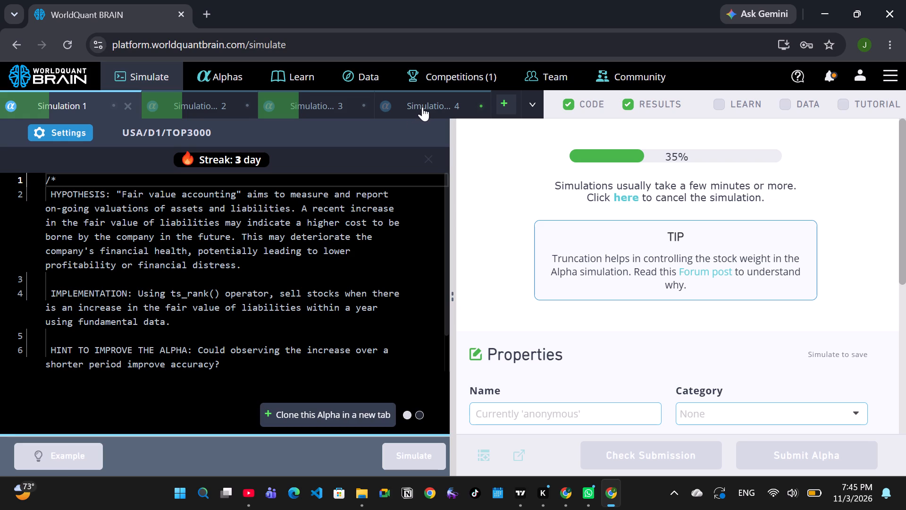
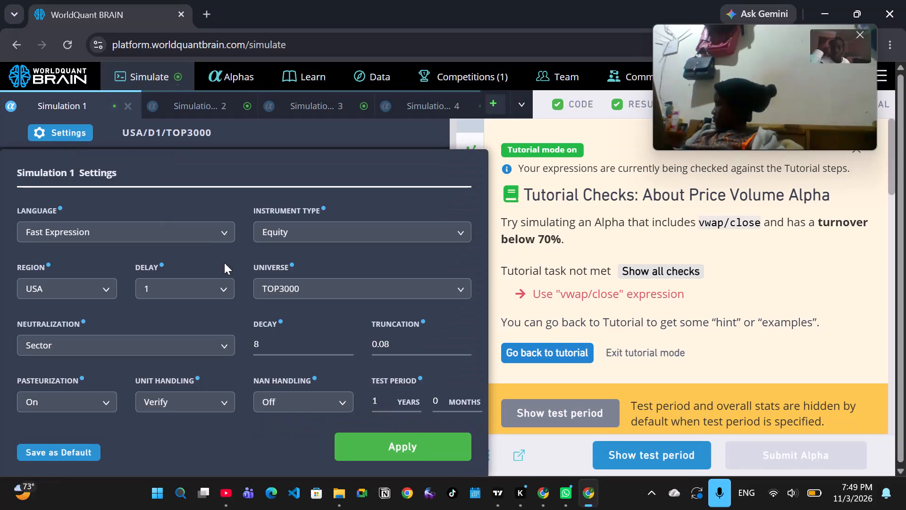
Change Simulation 1's neutralization to Market, apply the settings and run the simulation.
click(216, 349)
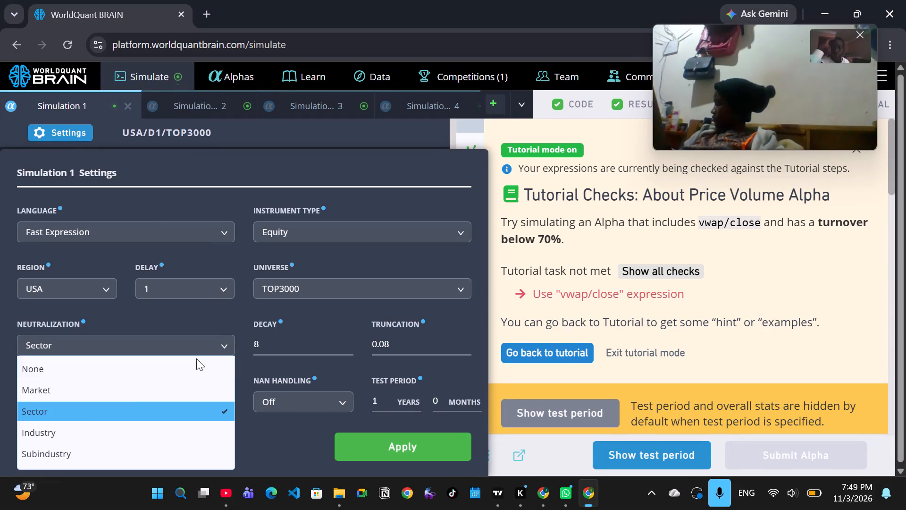
click(68, 388)
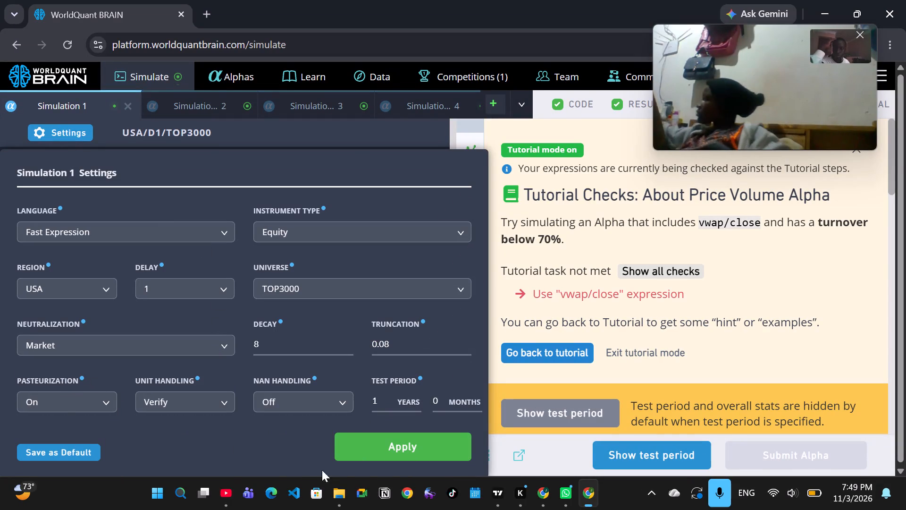
click(389, 455)
click(410, 453)
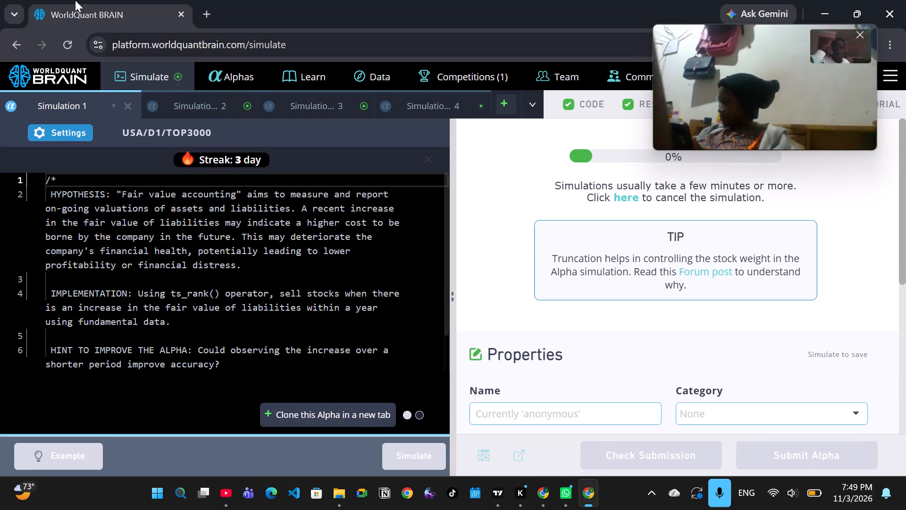
Set Simulation 2's universe to TOP200, apply the settings and run the simulation.
click(195, 100)
click(83, 128)
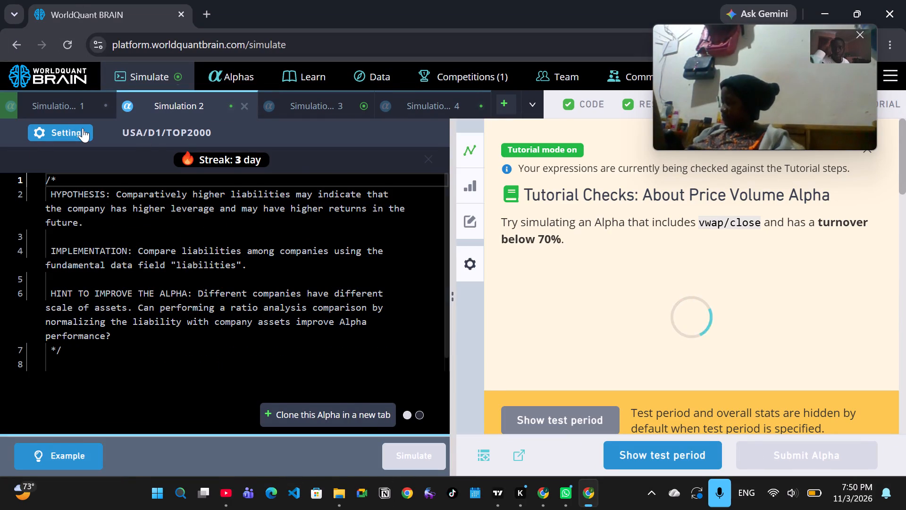
click(308, 296)
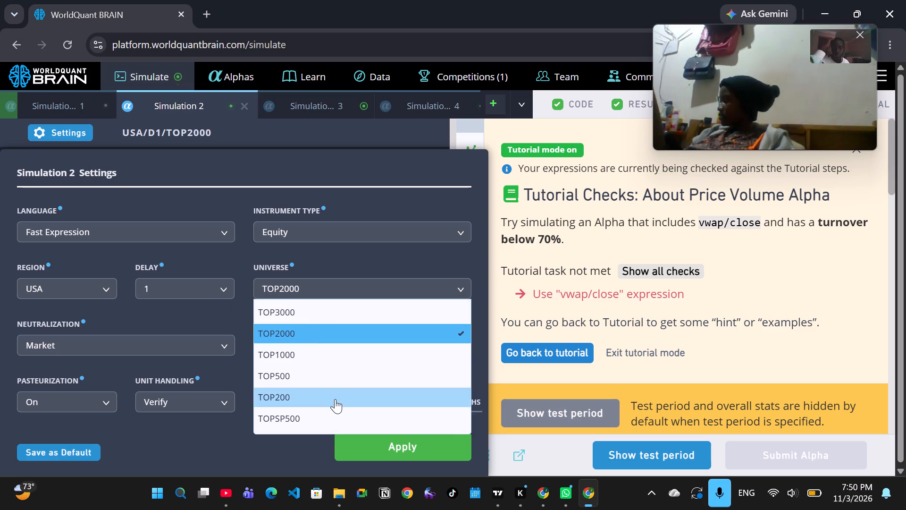
click(334, 399)
click(378, 431)
click(383, 443)
click(394, 453)
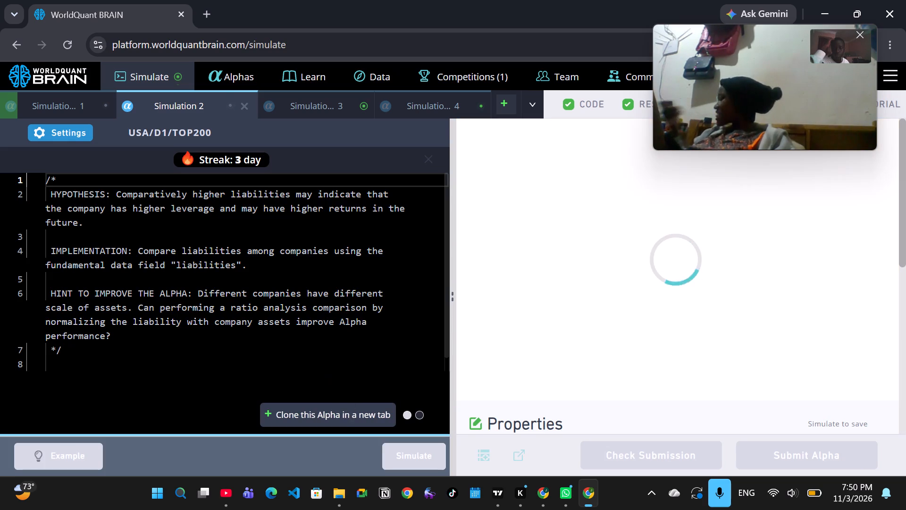
Set Simulation 3's decay to 22 and neutralization to Subindustry, apply the settings and run the simulation.
click(319, 99)
click(75, 136)
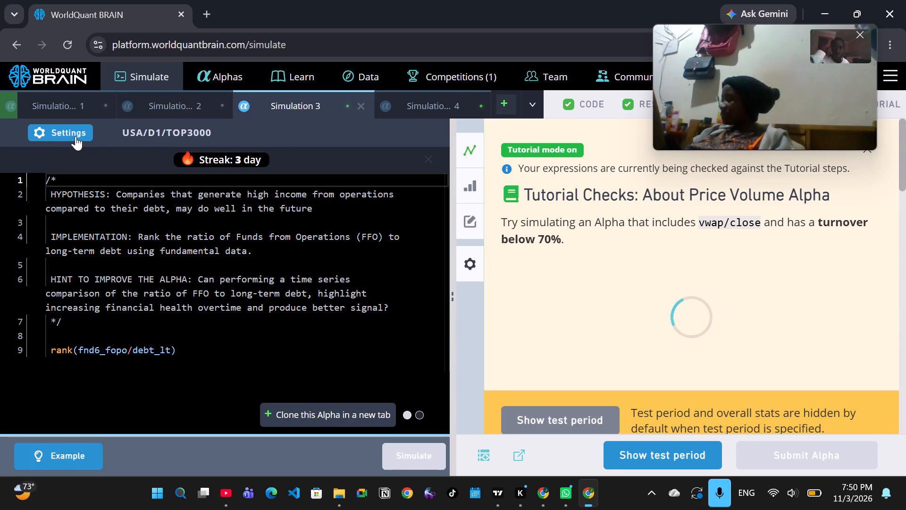
triple_click(342, 340)
click(342, 340)
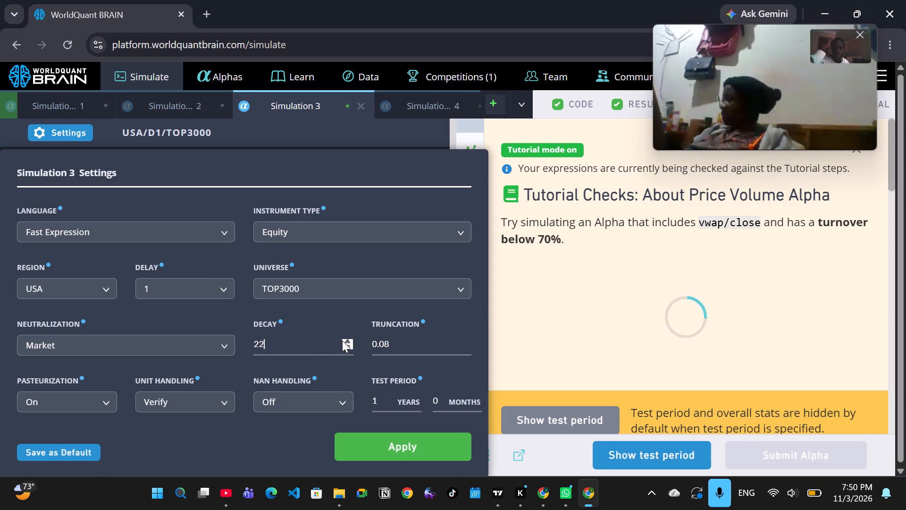
click(178, 345)
click(84, 455)
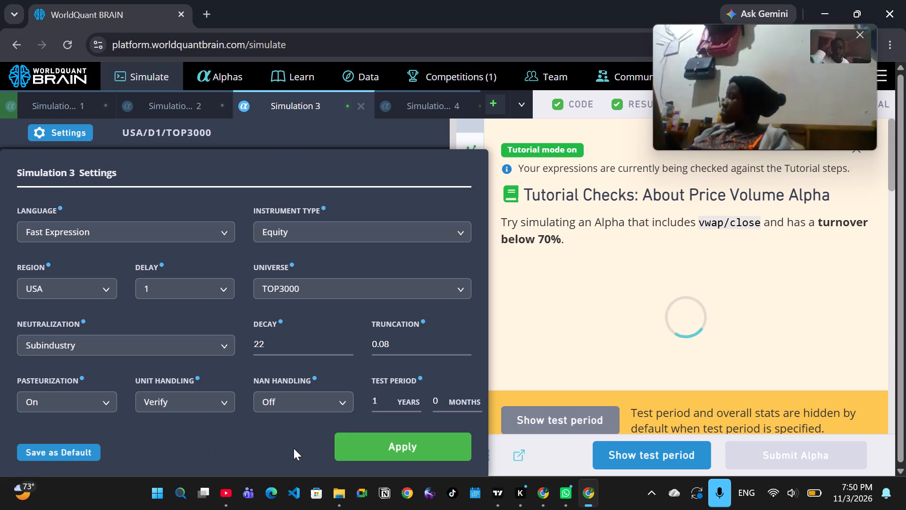
click(350, 443)
click(410, 454)
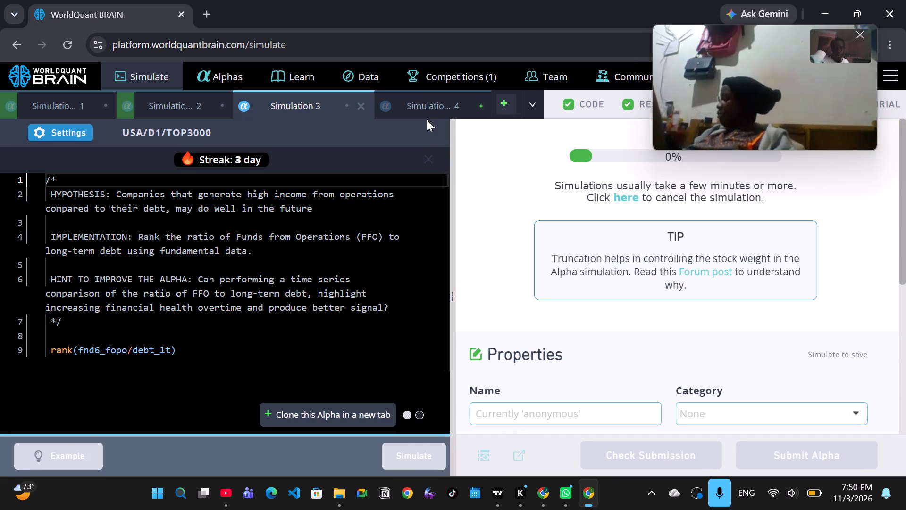
Dismiss the submission notice in Simulation 4 and examine its chart, yearly summary, correlation and IS testing status.
click(426, 101)
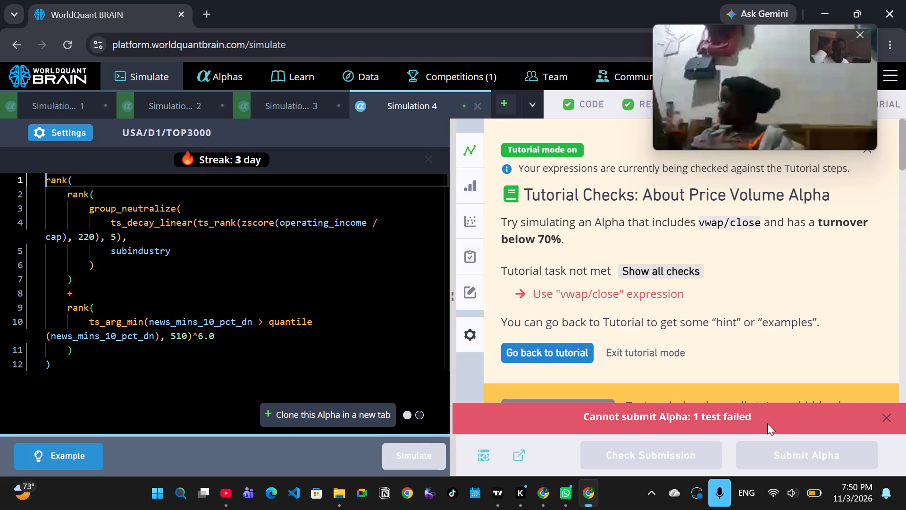
click(889, 418)
scroll(595, 323, up, 2)
scroll(595, 324, down, 20)
scroll(595, 324, down, 4)
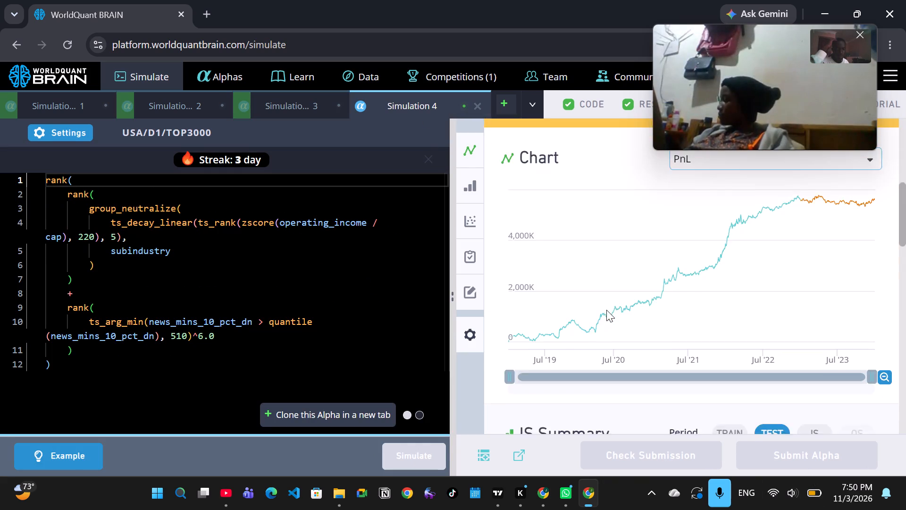
scroll(606, 310, down, 12)
scroll(608, 309, up, 6)
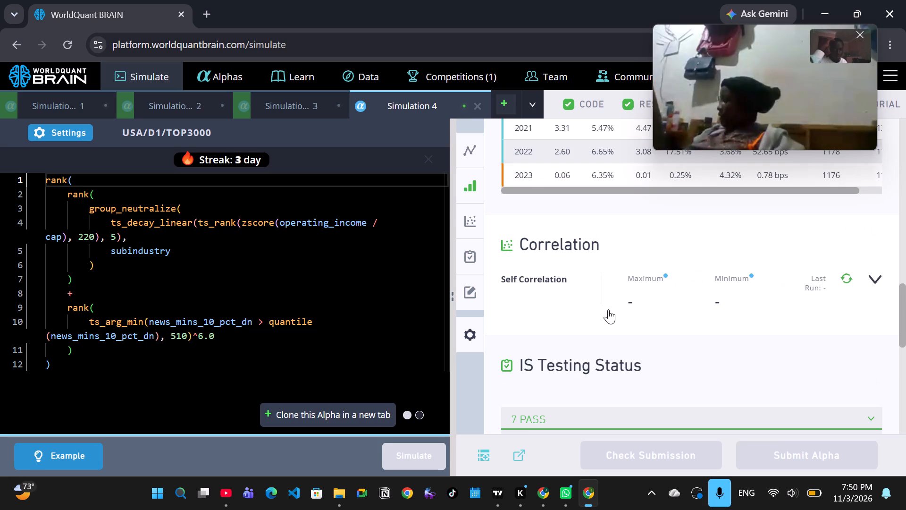
scroll(608, 309, down, 3)
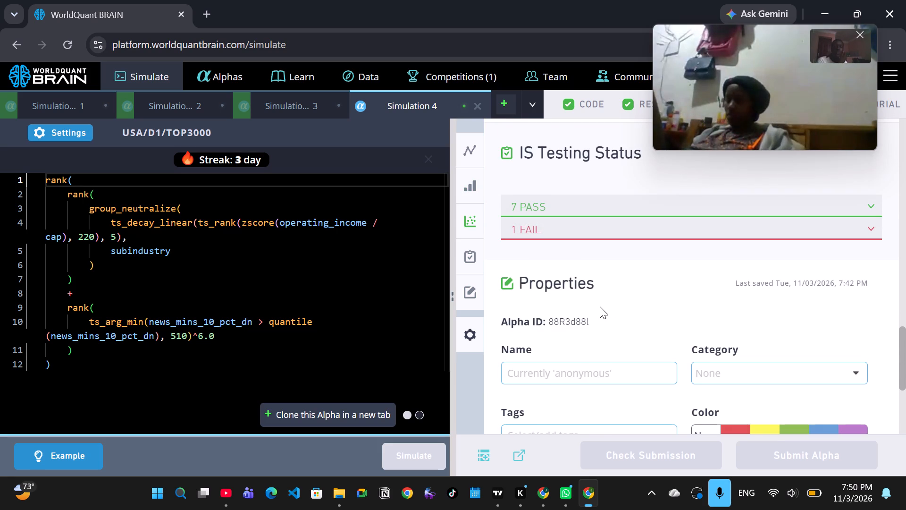
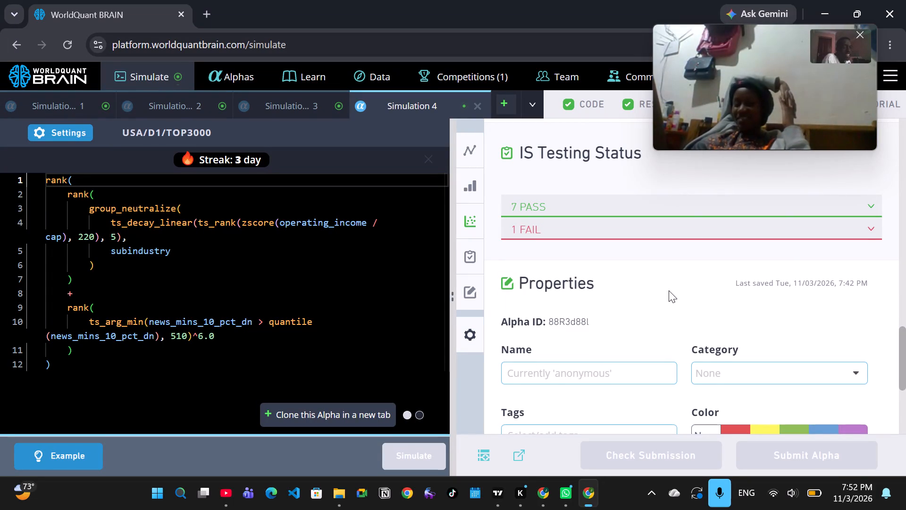
Set Simulation 2's universe to TOP1000 and decay to 14, apply the settings and run the simulation.
click(150, 111)
click(77, 136)
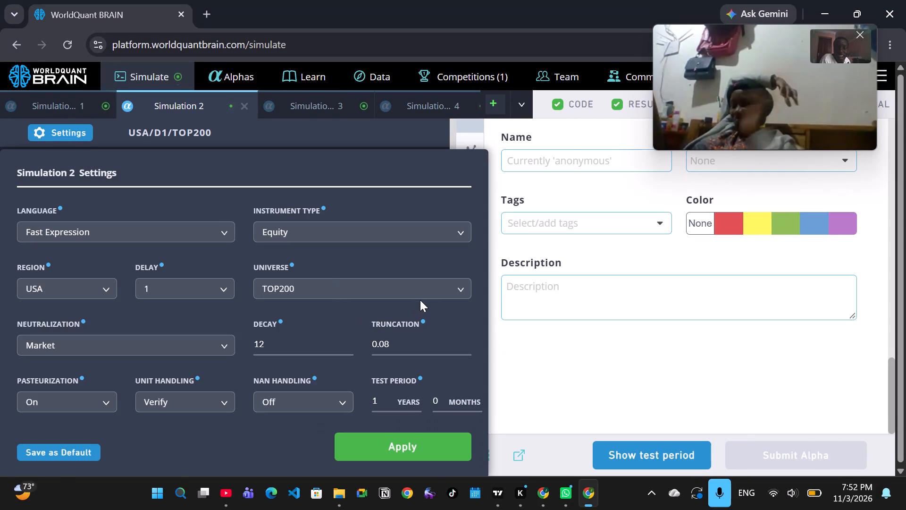
click(420, 300)
click(420, 296)
click(366, 359)
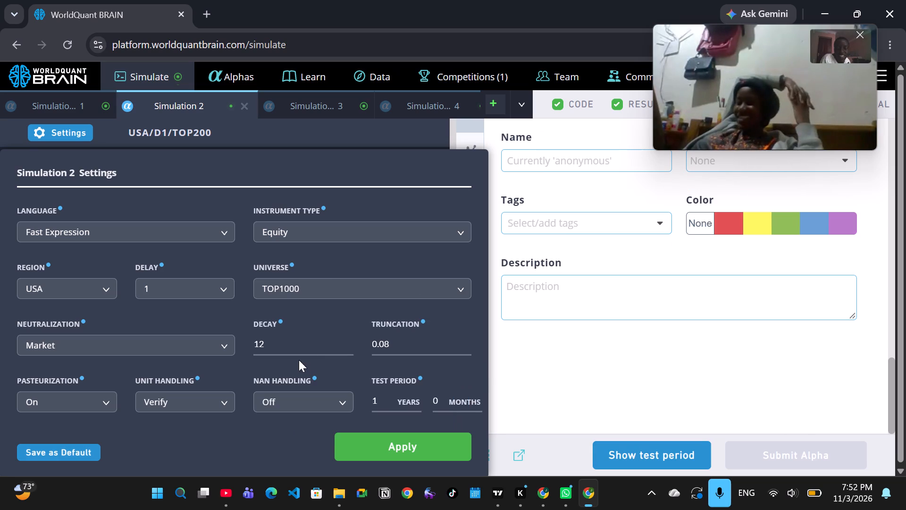
double_click(349, 341)
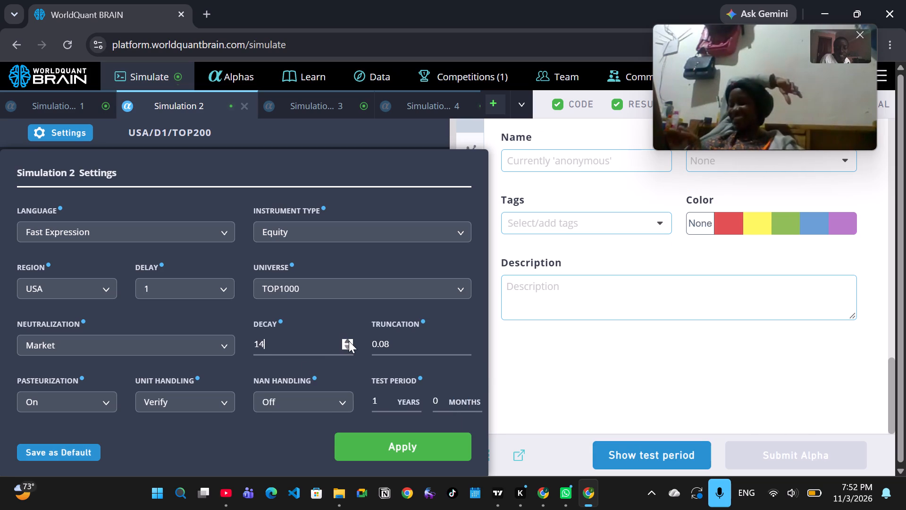
click(407, 442)
click(411, 447)
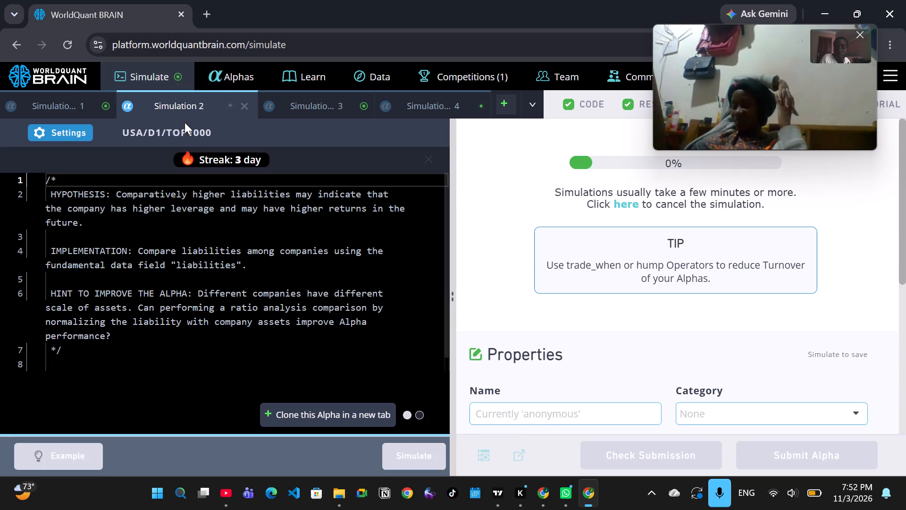
Set Simulation 1's neutralization to Industry, apply the settings and run the simulation.
click(78, 113)
click(78, 139)
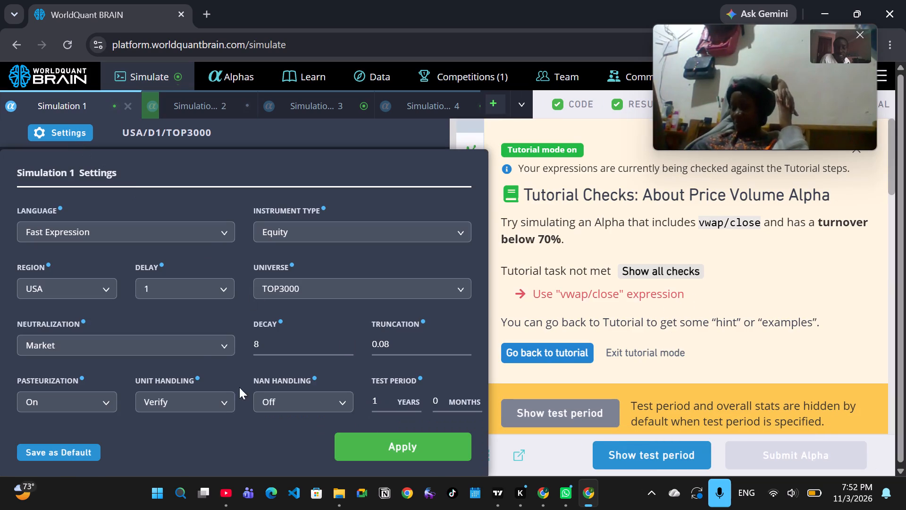
click(196, 353)
click(74, 436)
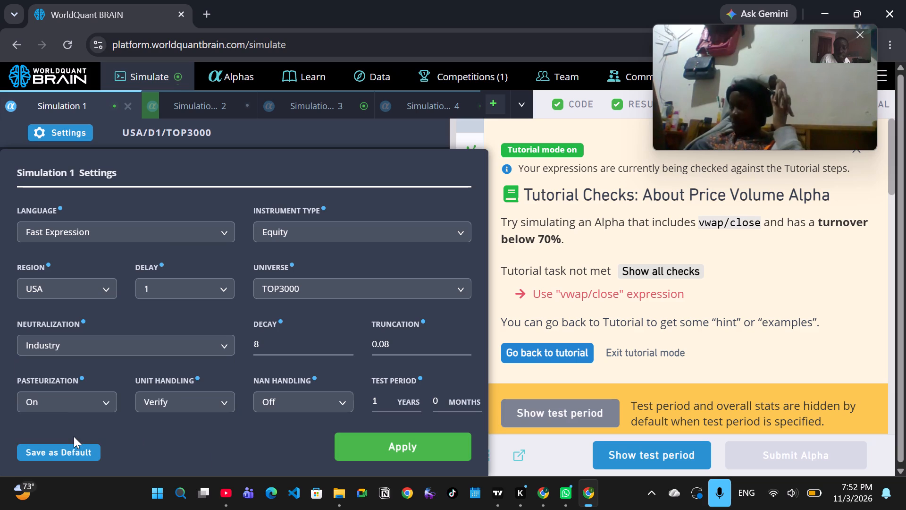
click(448, 441)
click(411, 452)
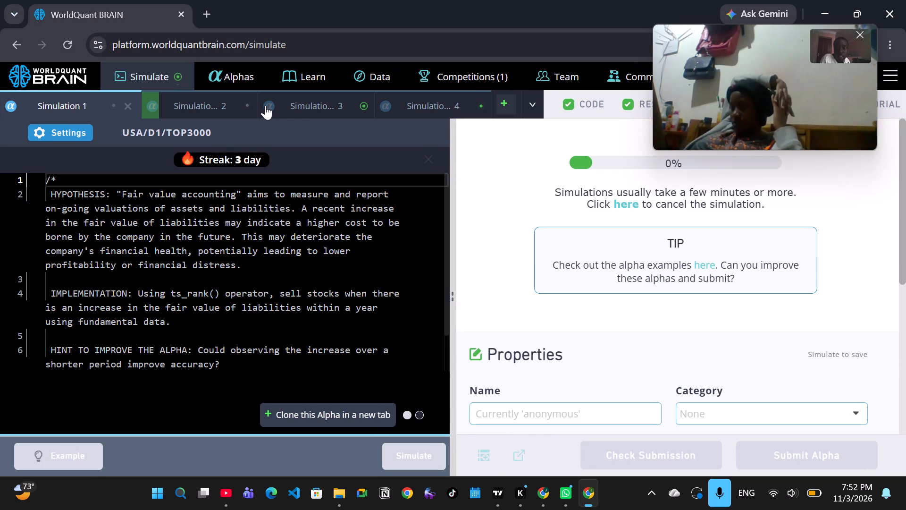
click(293, 109)
click(75, 142)
click(76, 135)
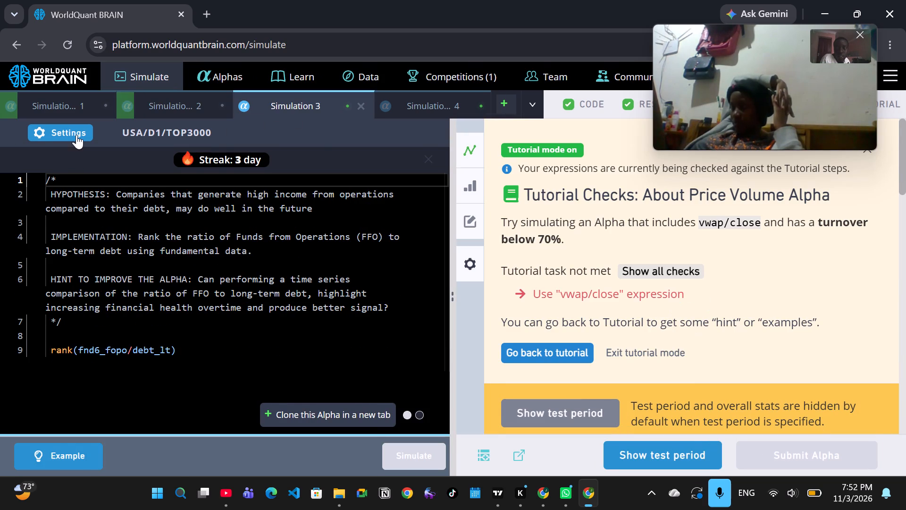
triple_click(344, 342)
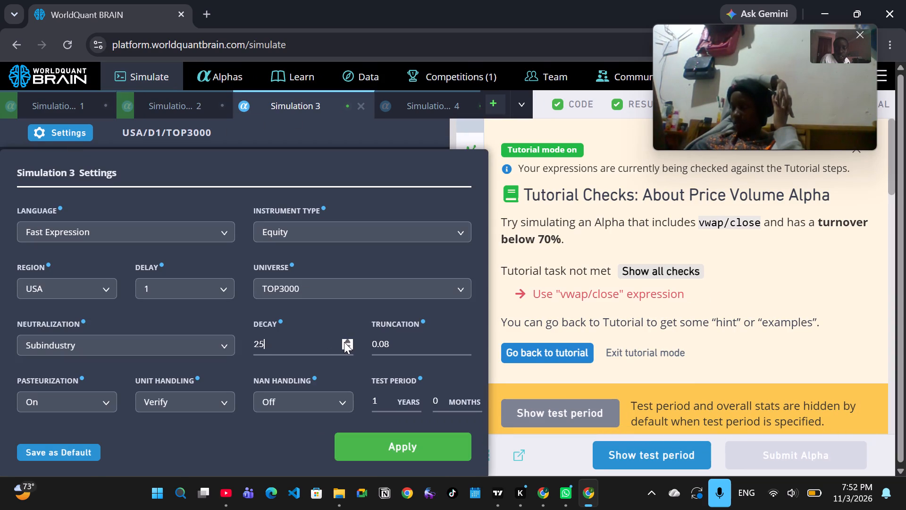
click(344, 342)
click(185, 345)
click(92, 387)
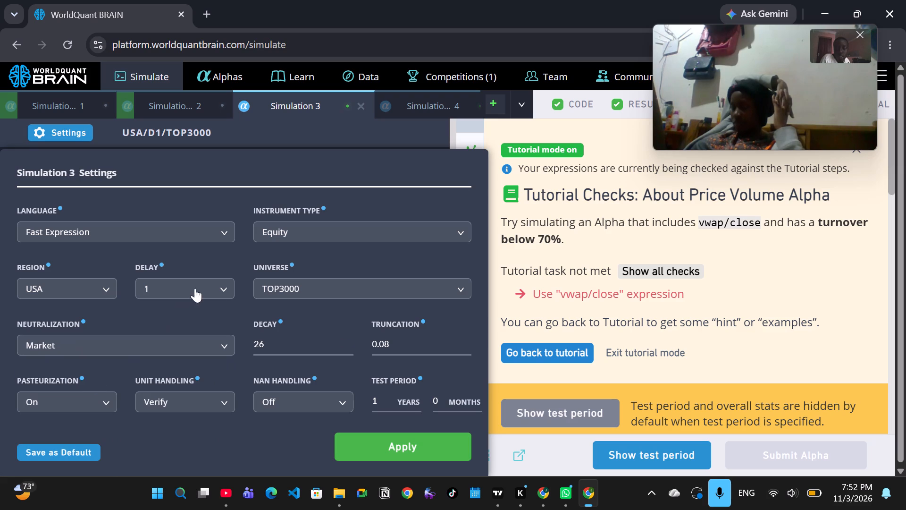
click(362, 291)
click(306, 376)
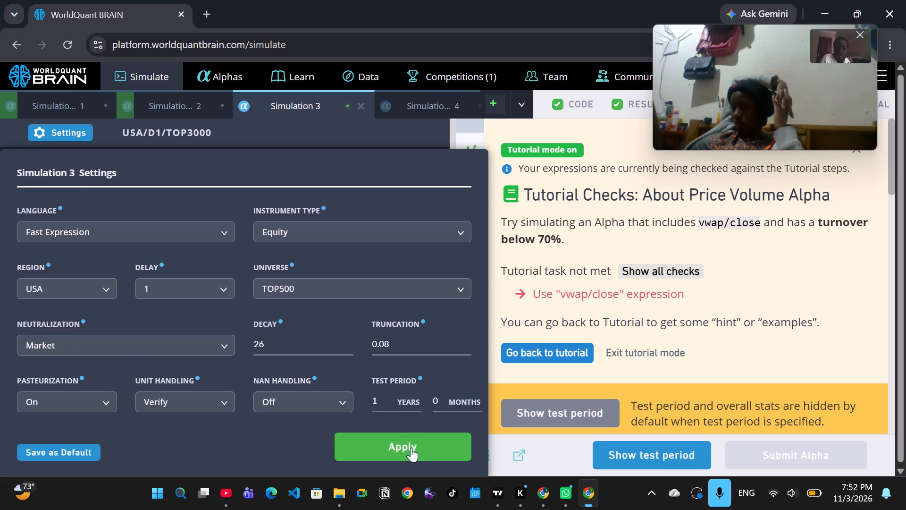
click(411, 449)
click(413, 454)
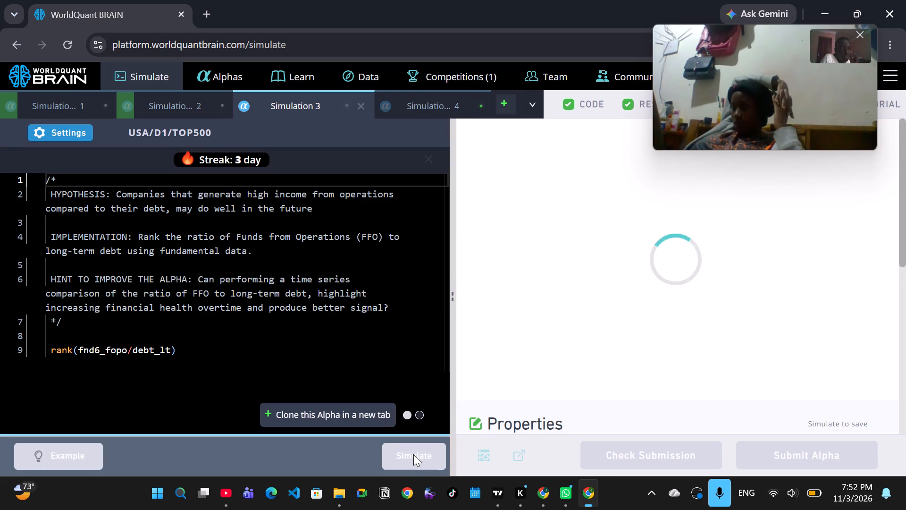
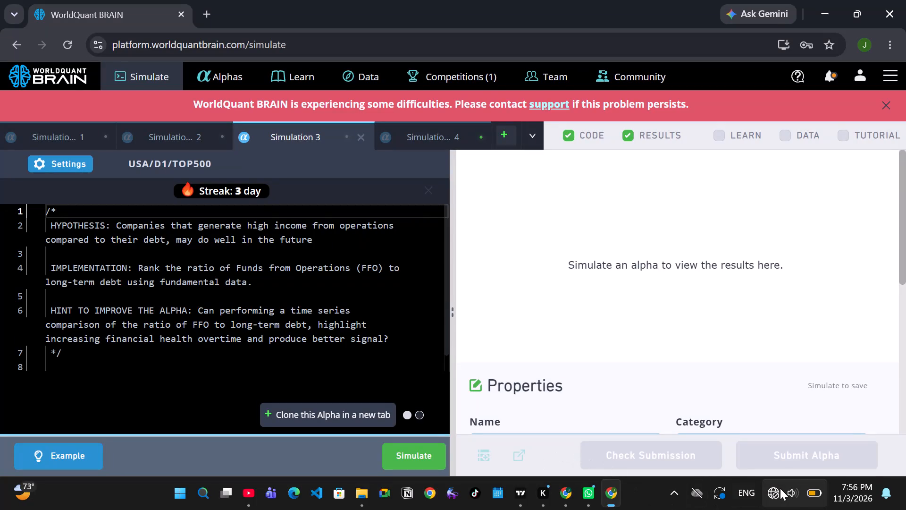
Rescan the available Wi-Fi networks in Windows and connect the computer to the MERCY network.
click(780, 488)
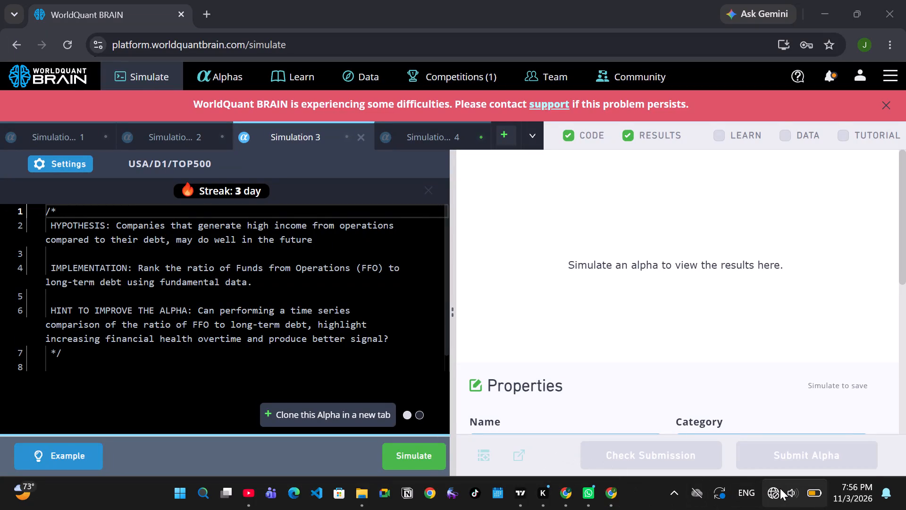
click(710, 237)
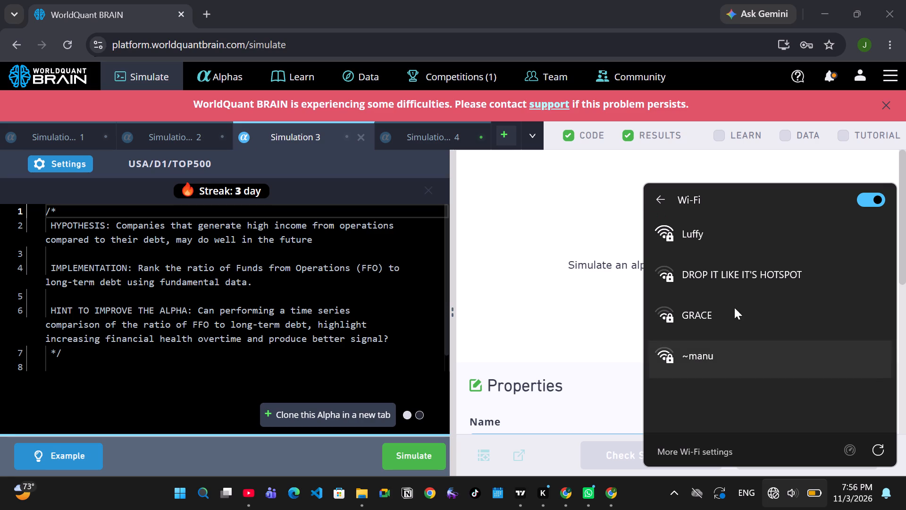
scroll(748, 275, up, 20)
scroll(748, 275, up, 20)
scroll(748, 275, up, 20)
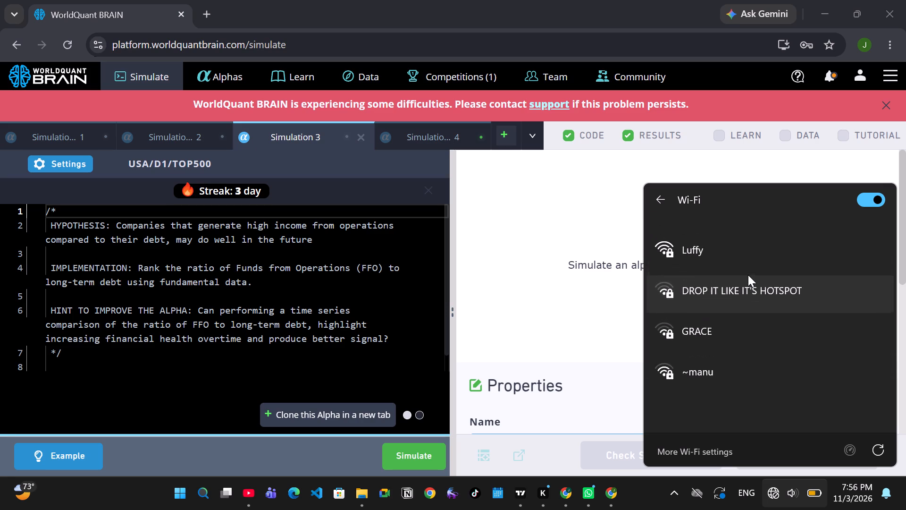
scroll(748, 275, up, 1)
click(881, 453)
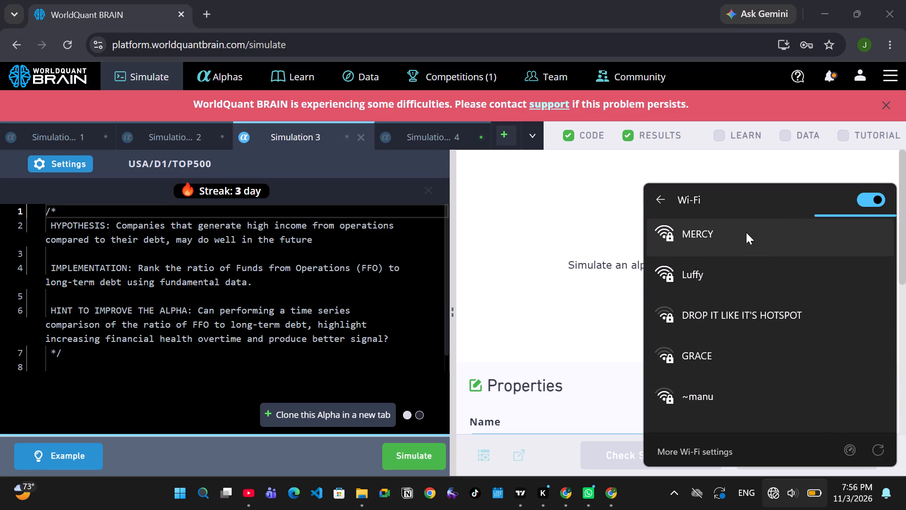
click(746, 232)
click(808, 297)
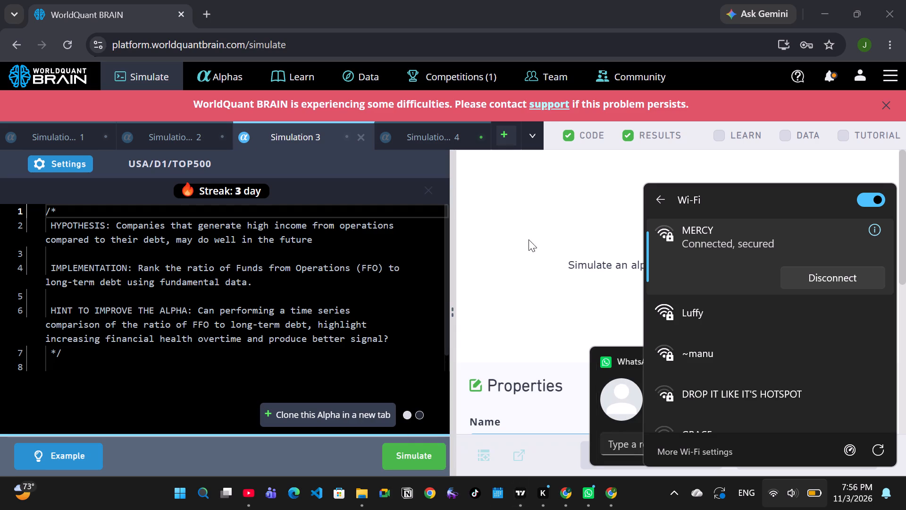
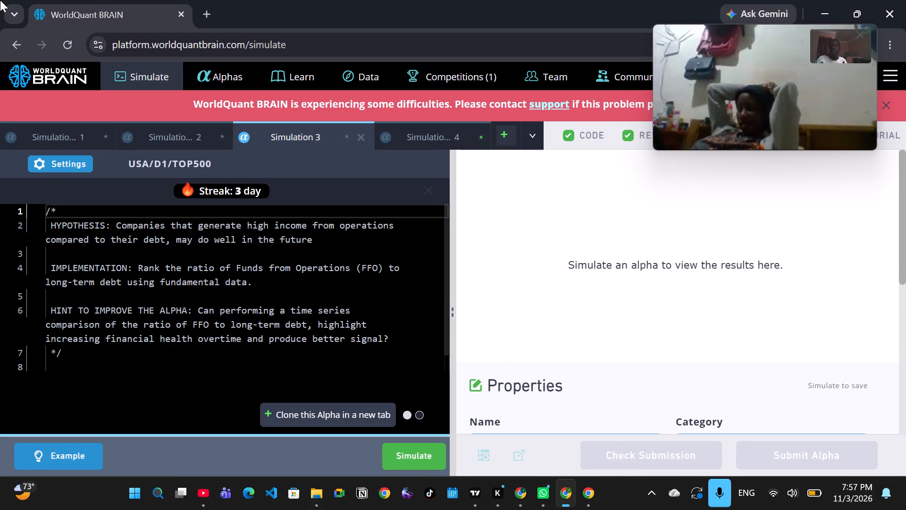
click(70, 41)
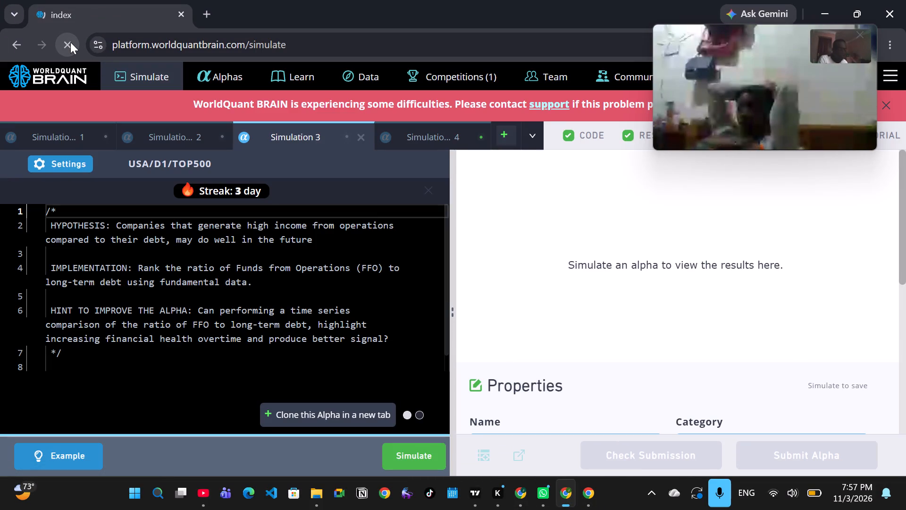
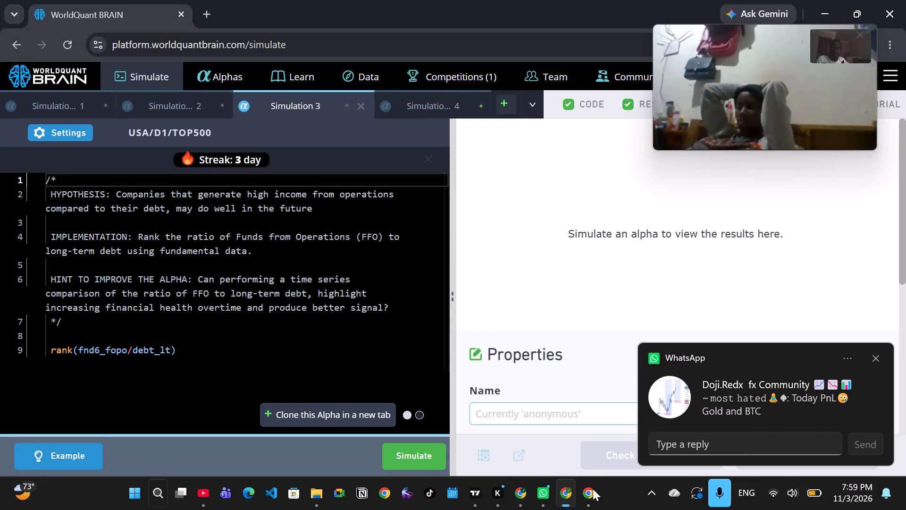
Run the alpha simulations in Simulation 3 and Simulation 2 with their current settings.
click(415, 463)
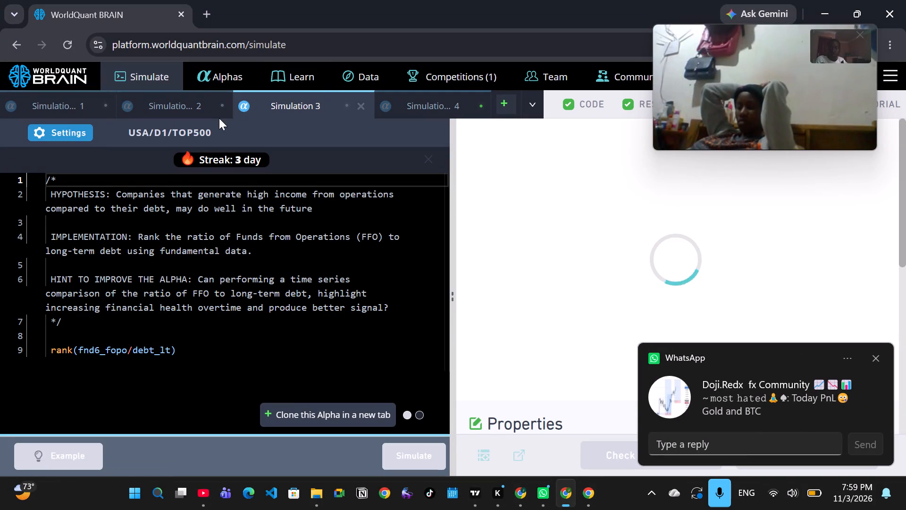
click(171, 103)
click(431, 464)
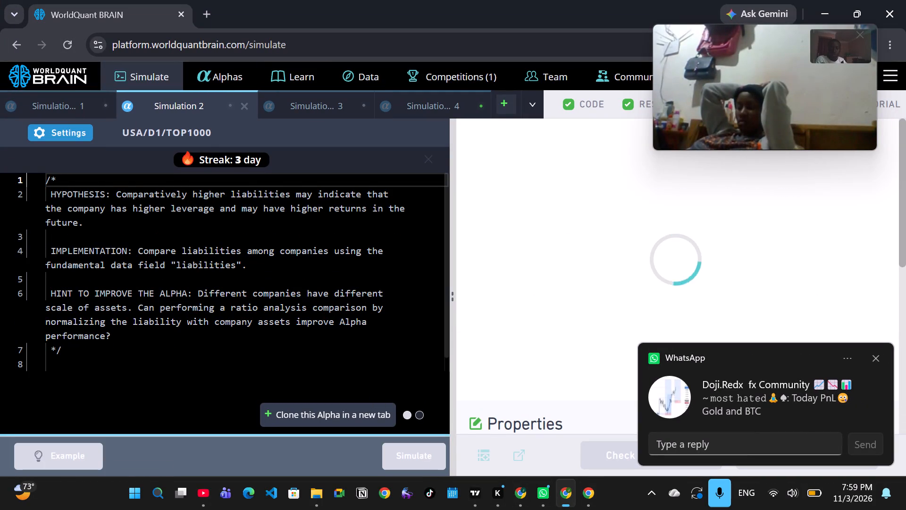
Reapply Simulation 1's existing settings, run its simulation, and check the progress of Simulations 2 and 1.
click(89, 102)
click(66, 137)
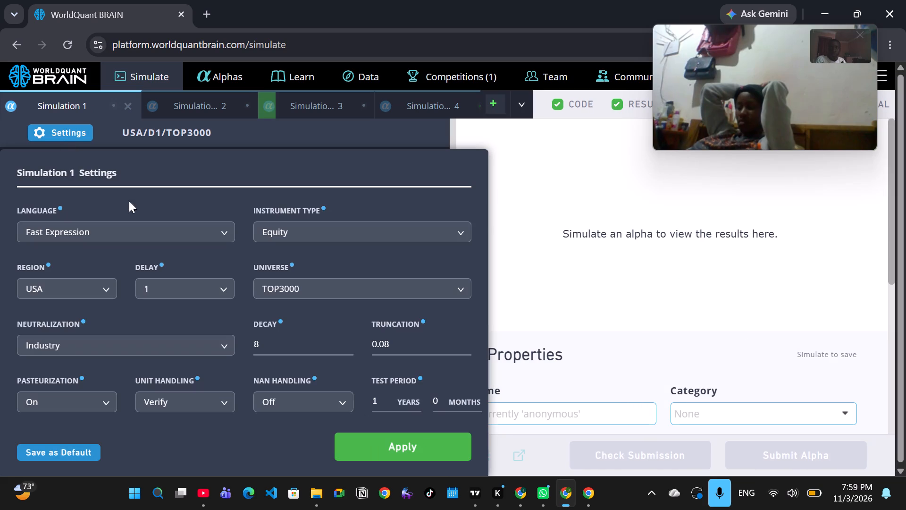
click(394, 459)
click(410, 457)
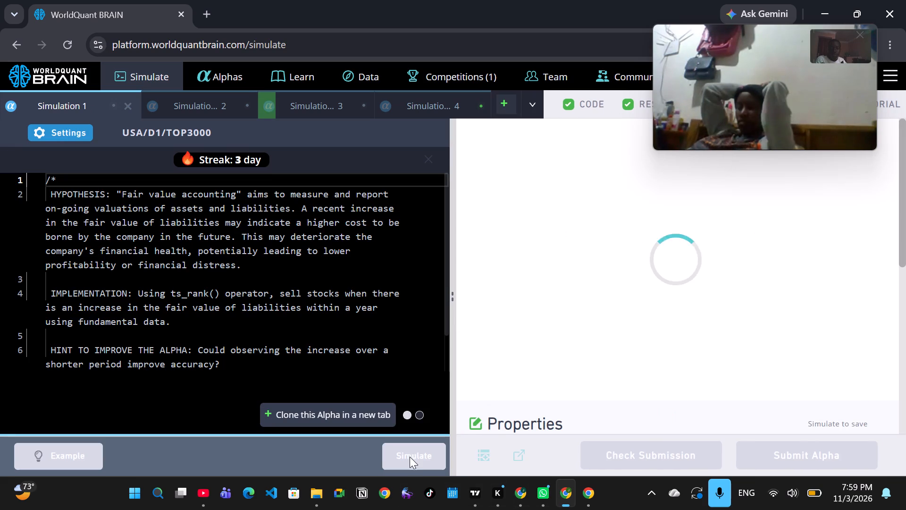
click(217, 109)
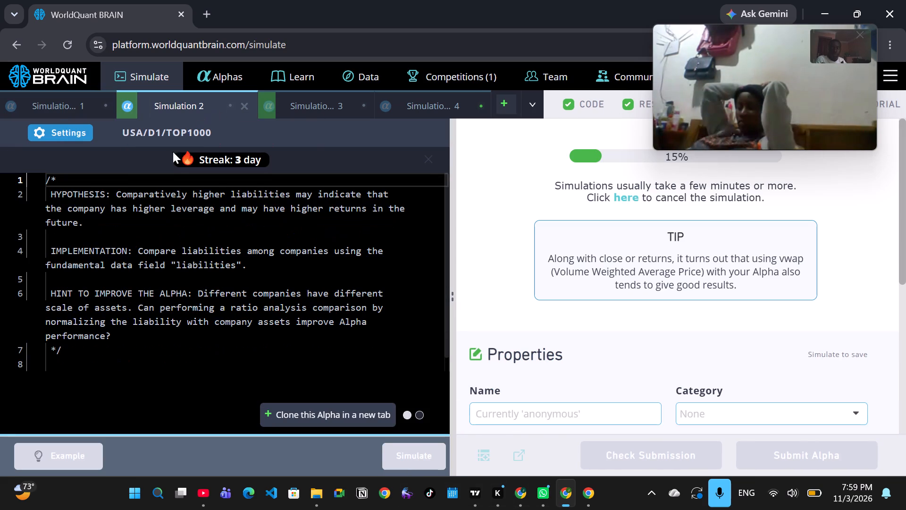
click(59, 98)
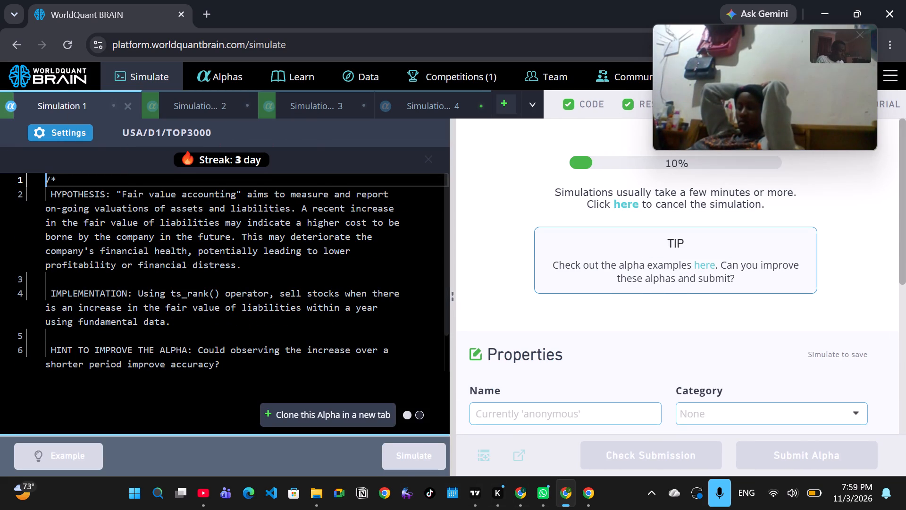
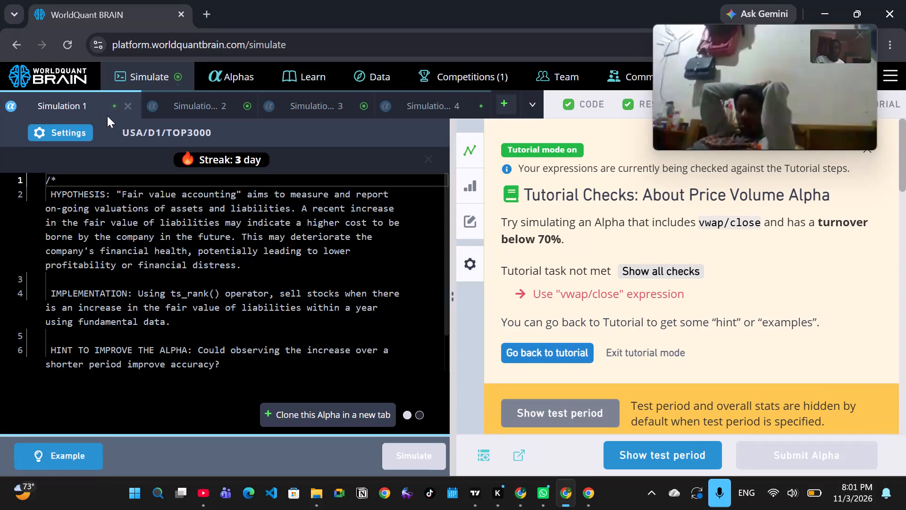
In Simulation 1, set neutralization to None and decay to 12, apply the settings and run the simulation.
click(75, 127)
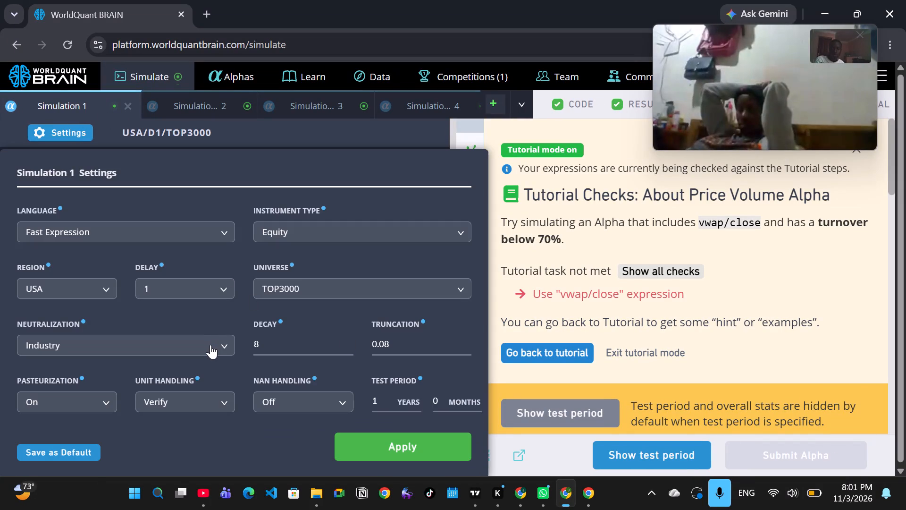
click(210, 345)
click(117, 377)
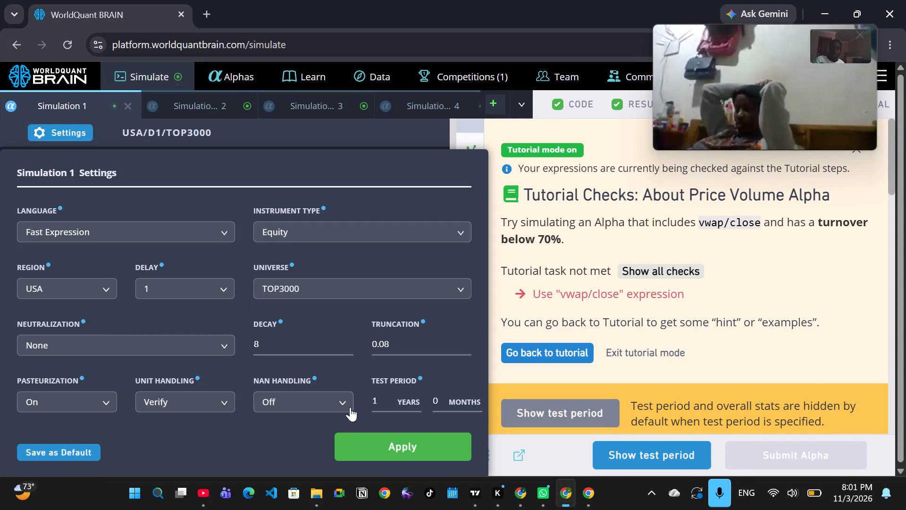
click(350, 344)
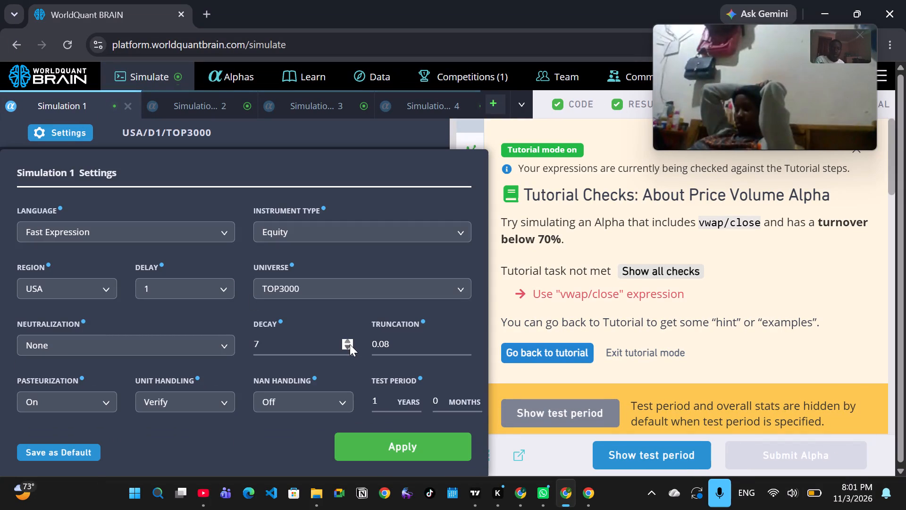
triple_click(349, 341)
double_click(349, 341)
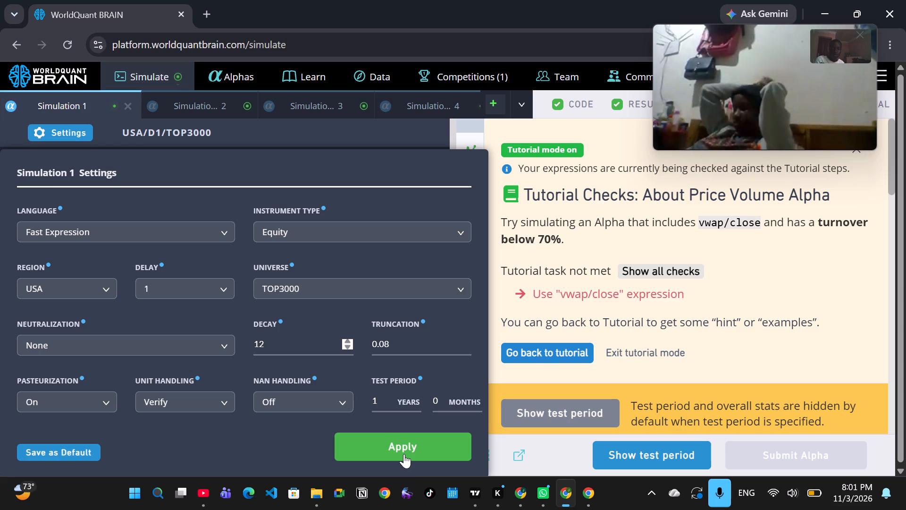
click(403, 455)
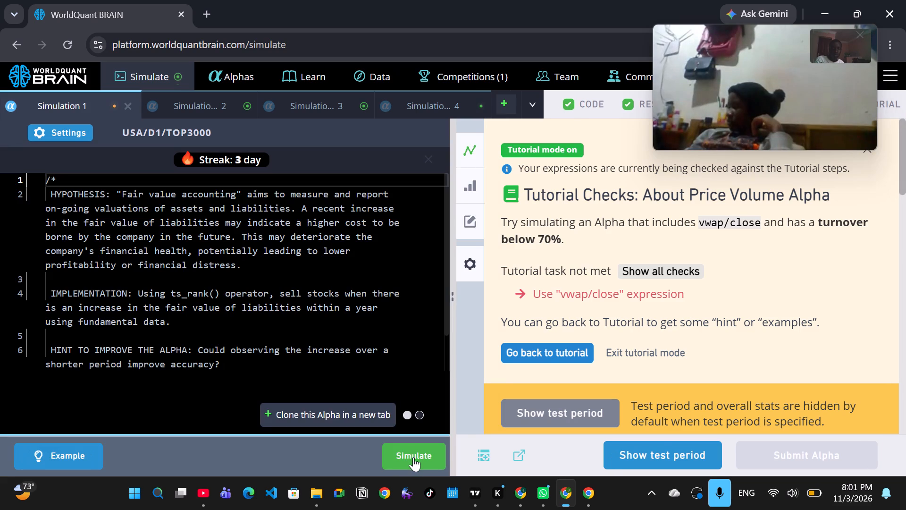
click(413, 457)
In Simulation 2, set the universe to TOP500, raise the decay slightly, apply the settings and run the simulation.
click(203, 108)
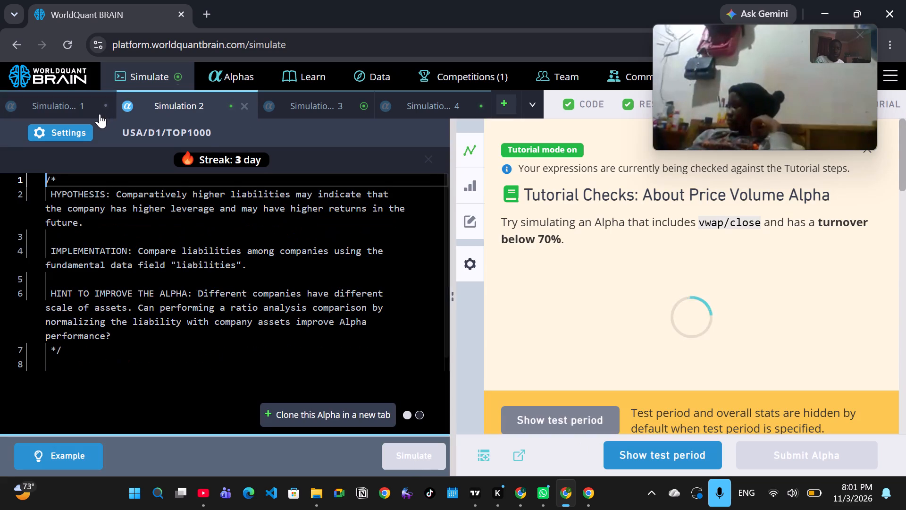
click(76, 126)
click(296, 289)
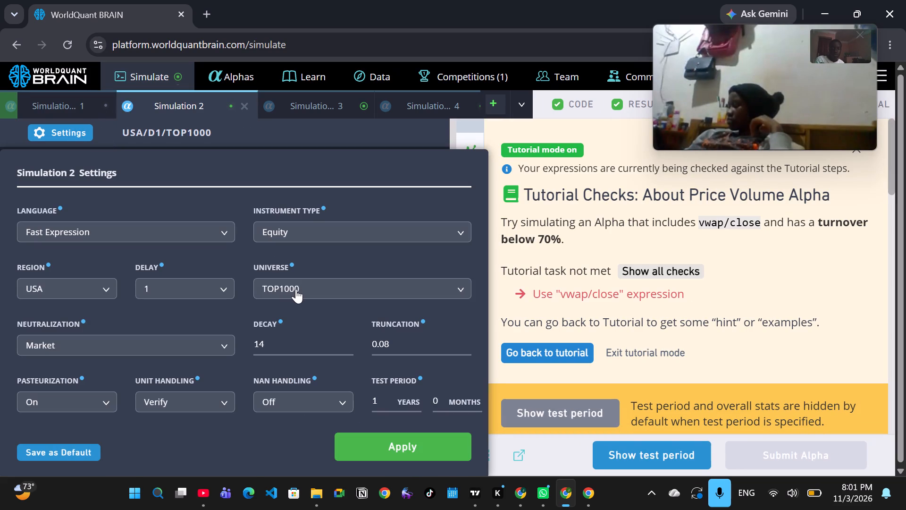
click(301, 371)
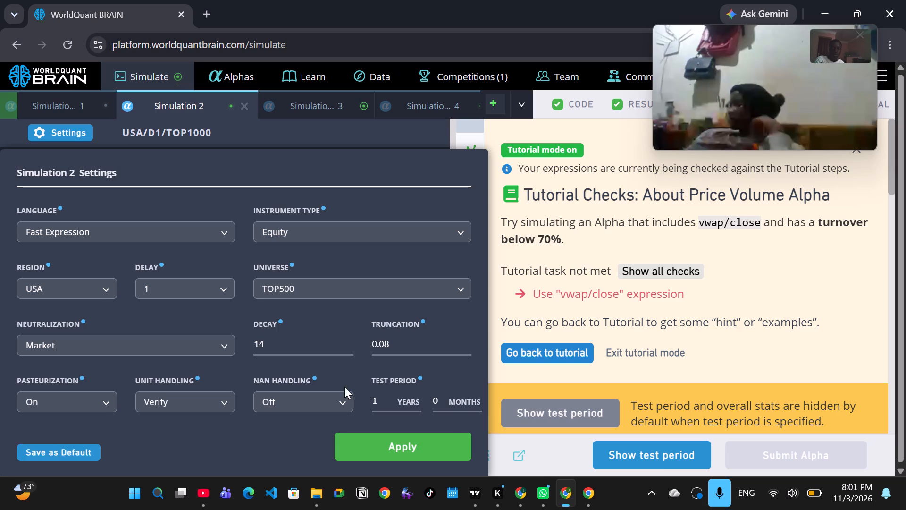
triple_click(350, 341)
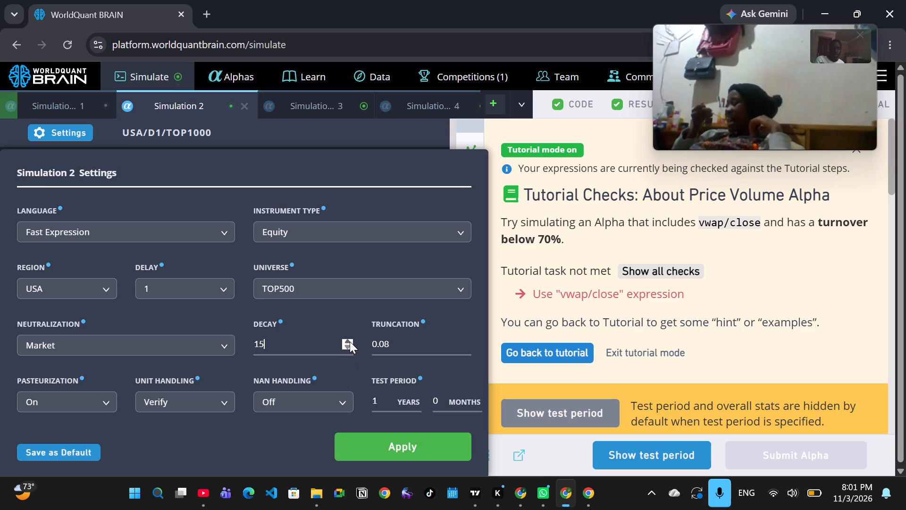
click(367, 450)
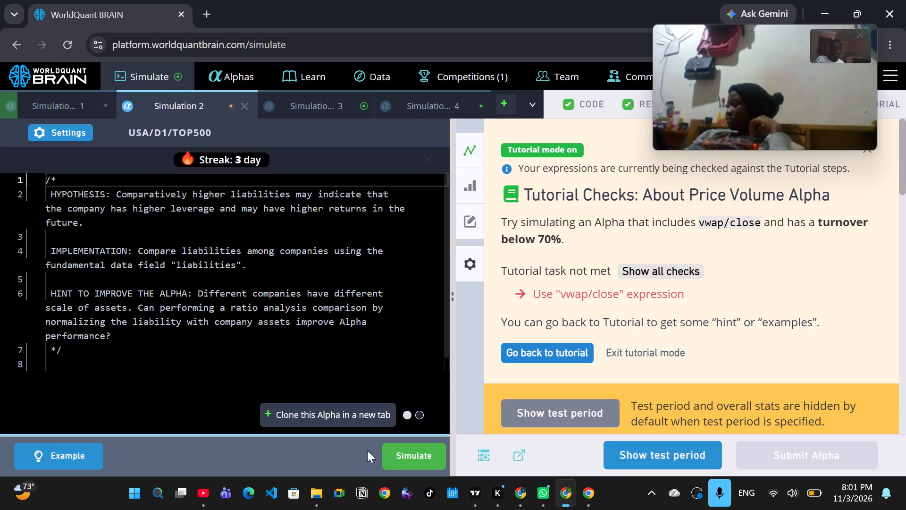
click(405, 458)
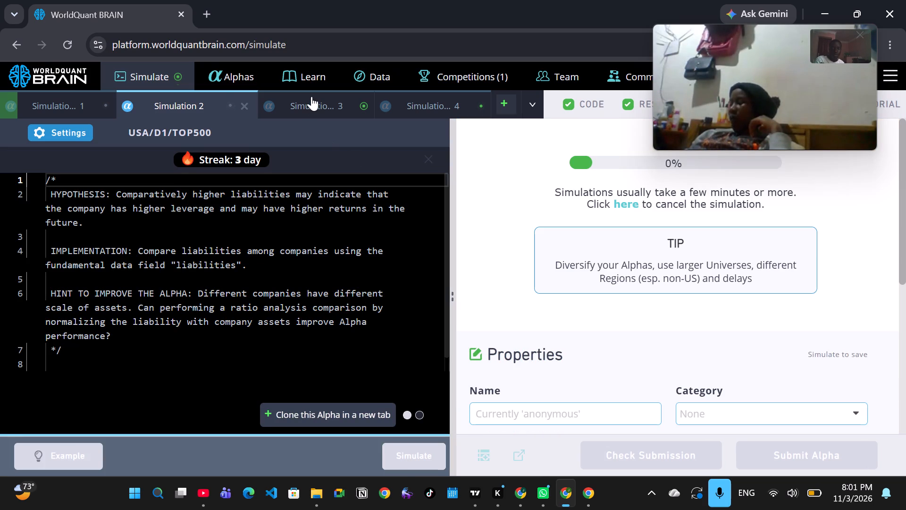
In Simulation 3, set decay to 31 and neutralization to Industry, and apply the settings for a rerun.
click(311, 96)
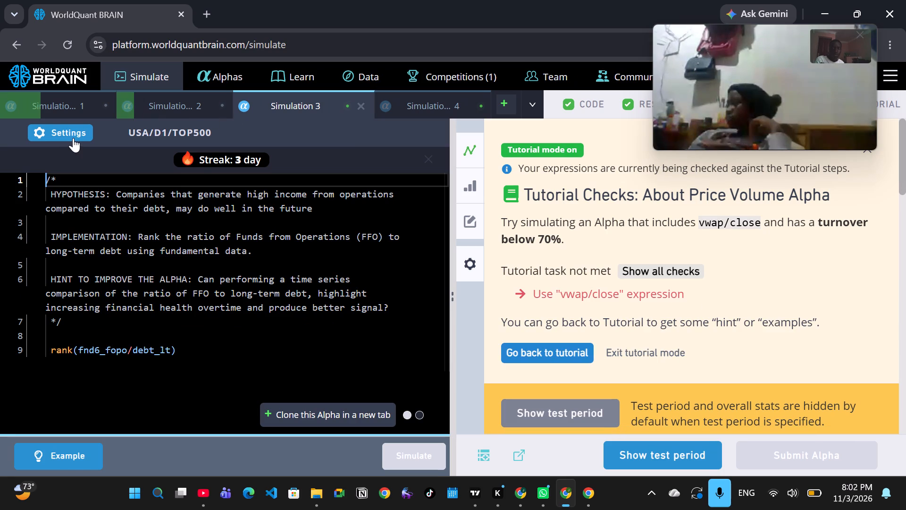
click(73, 138)
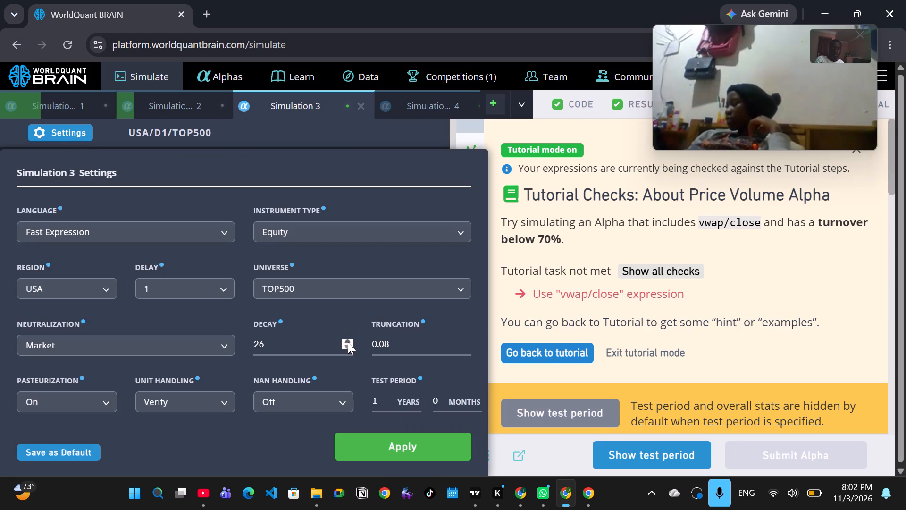
triple_click(348, 343)
double_click(348, 343)
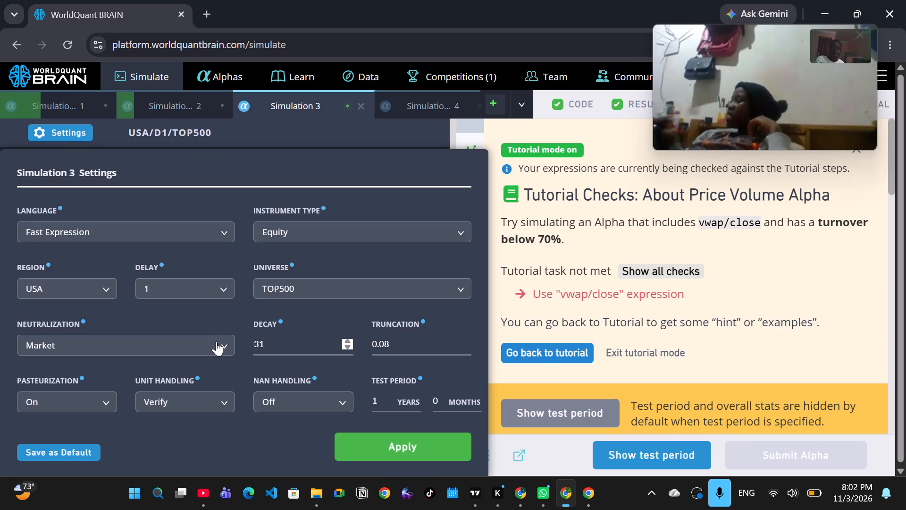
click(216, 341)
click(92, 425)
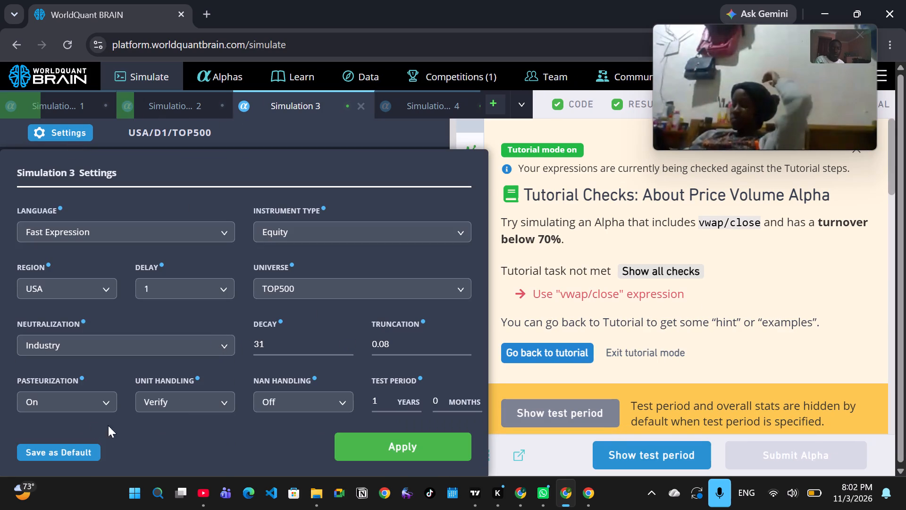
click(408, 452)
click(408, 452)
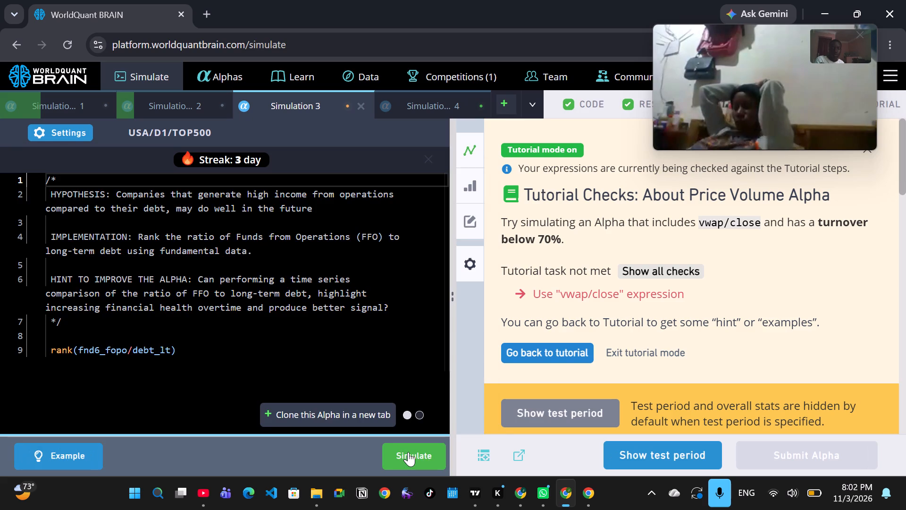
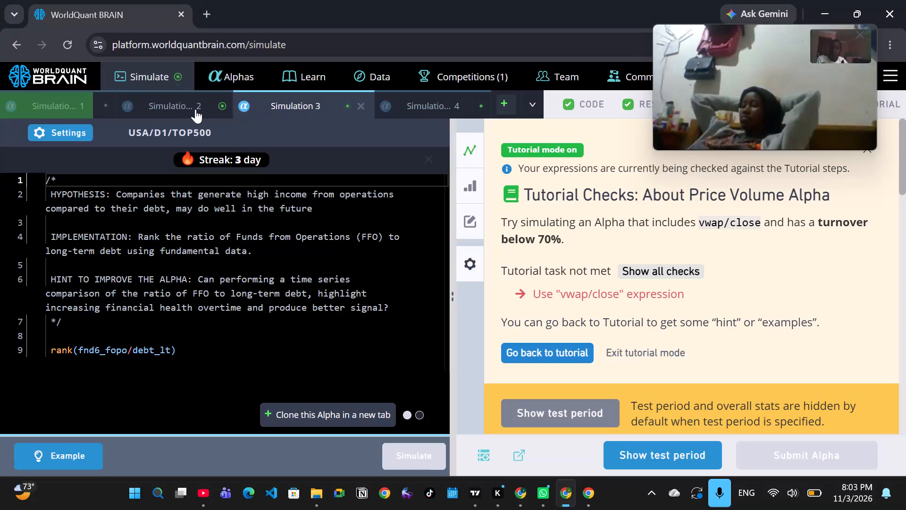
In Simulation 2, set neutralization to Industry, raise the decay slightly above 17, and apply the settings.
click(195, 109)
click(82, 136)
click(218, 352)
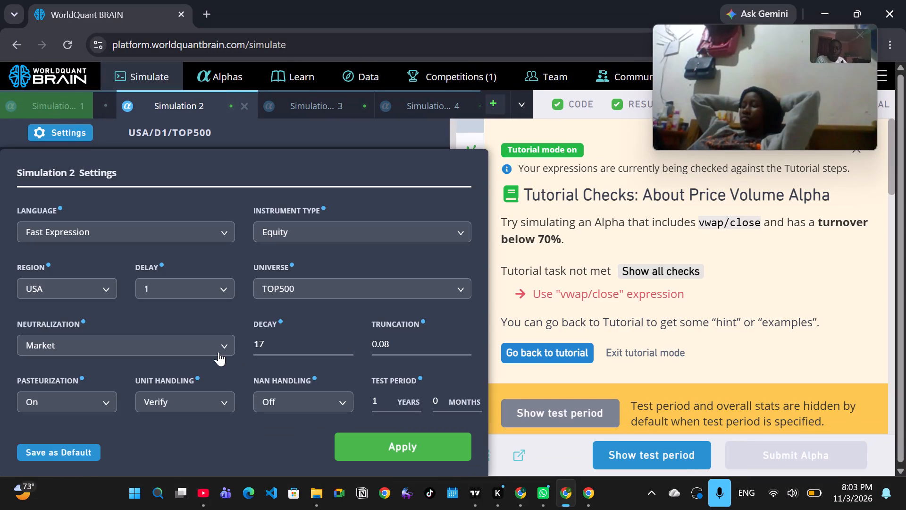
click(103, 427)
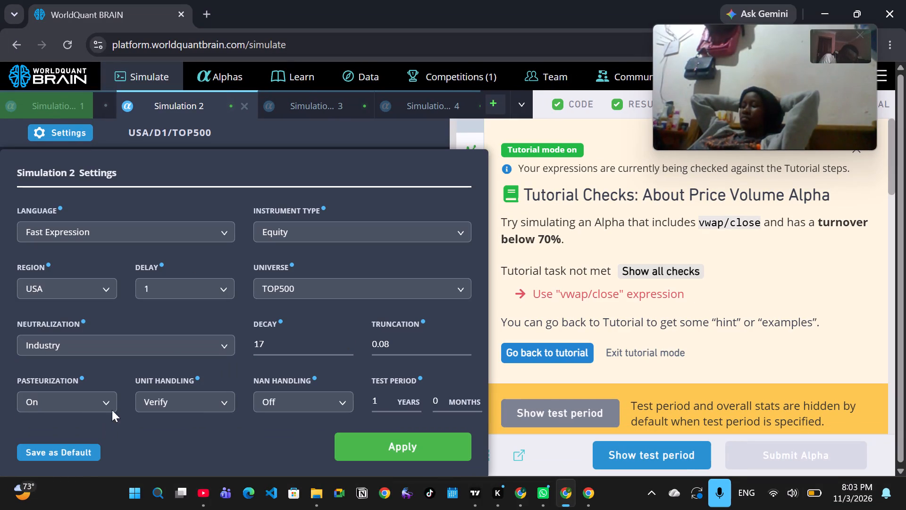
triple_click(346, 341)
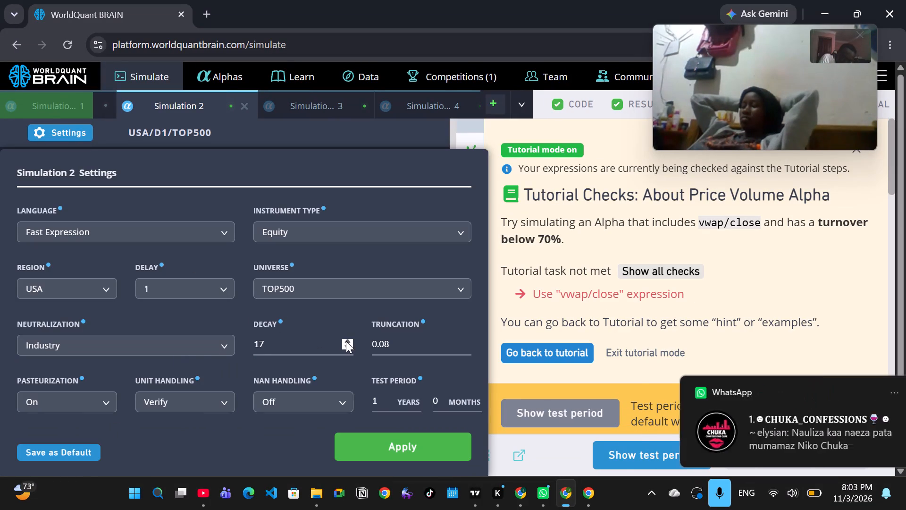
click(392, 444)
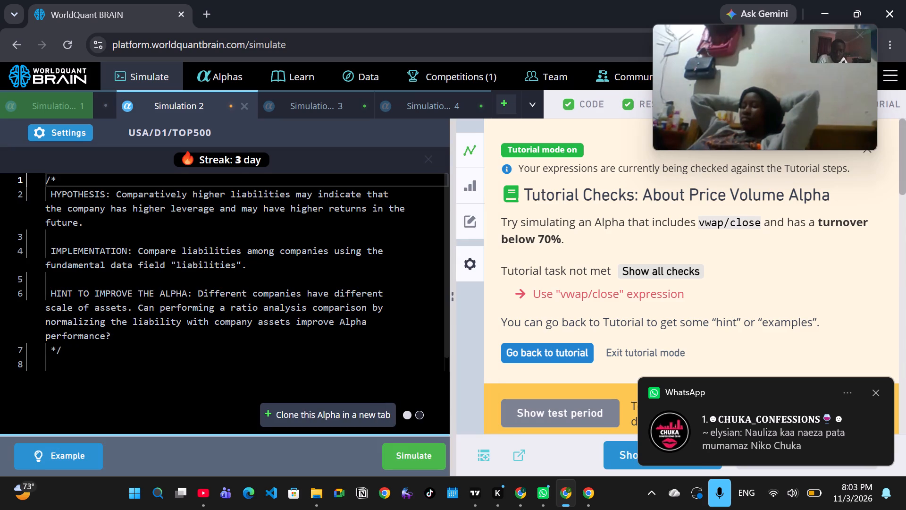
In Simulation 3, set decay to 35 and neutralization to Market, and apply the settings.
click(308, 111)
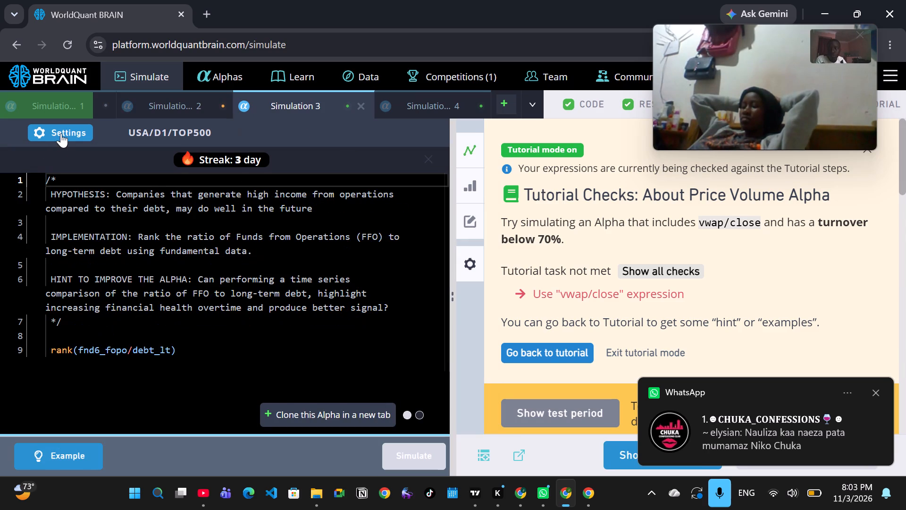
click(61, 133)
triple_click(346, 341)
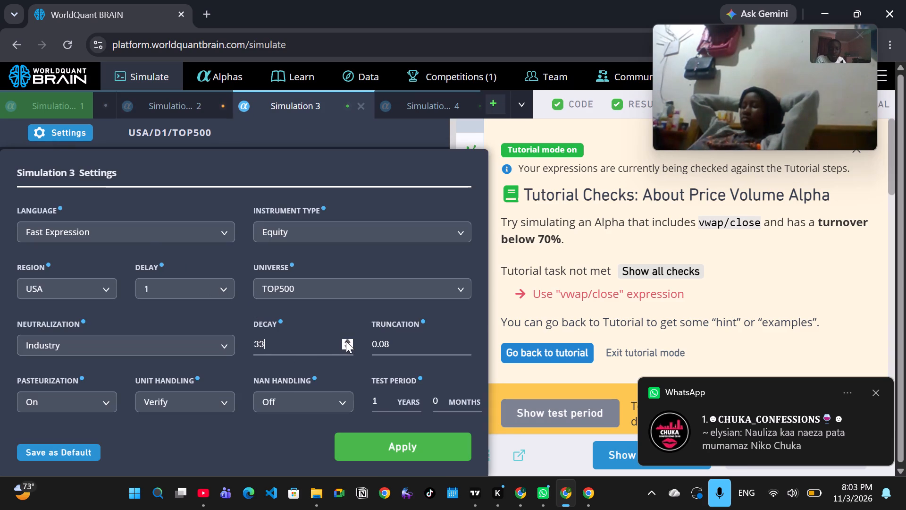
click(346, 341)
click(169, 333)
click(165, 340)
click(88, 384)
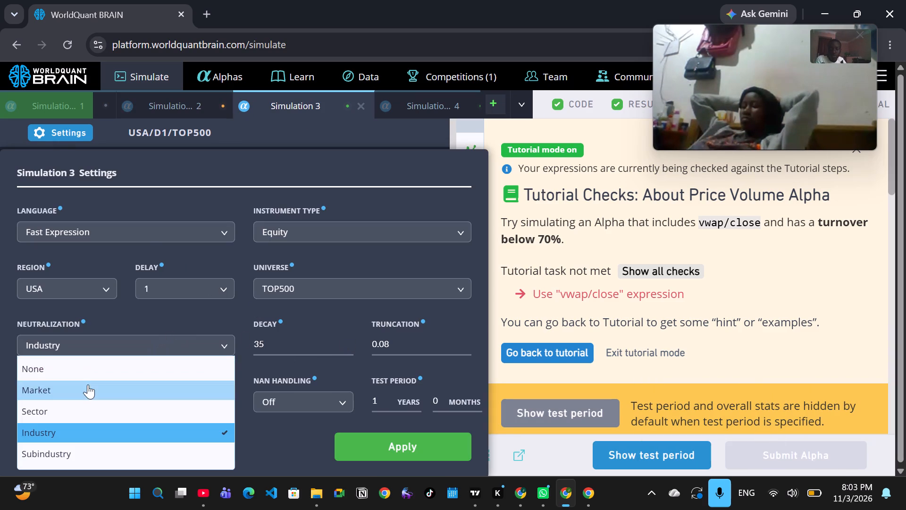
click(409, 451)
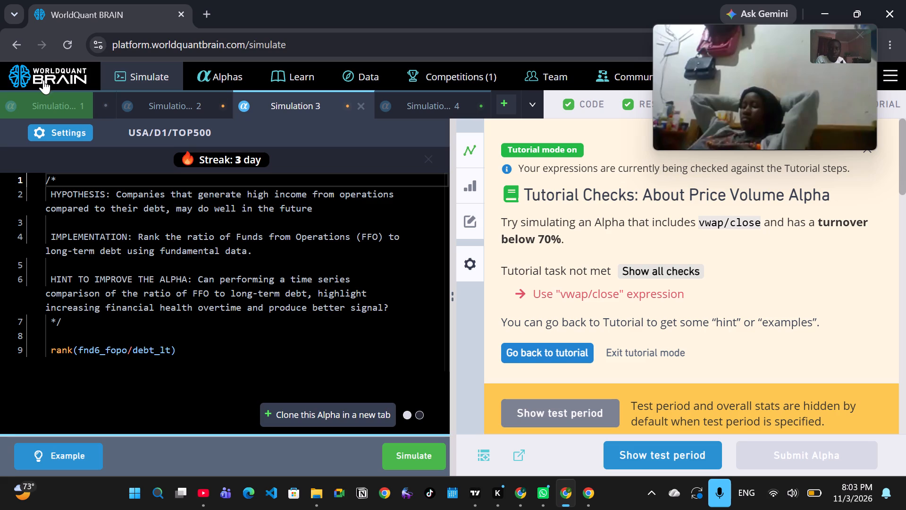
Review Simulation 1's settings and progress without changing anything.
click(42, 101)
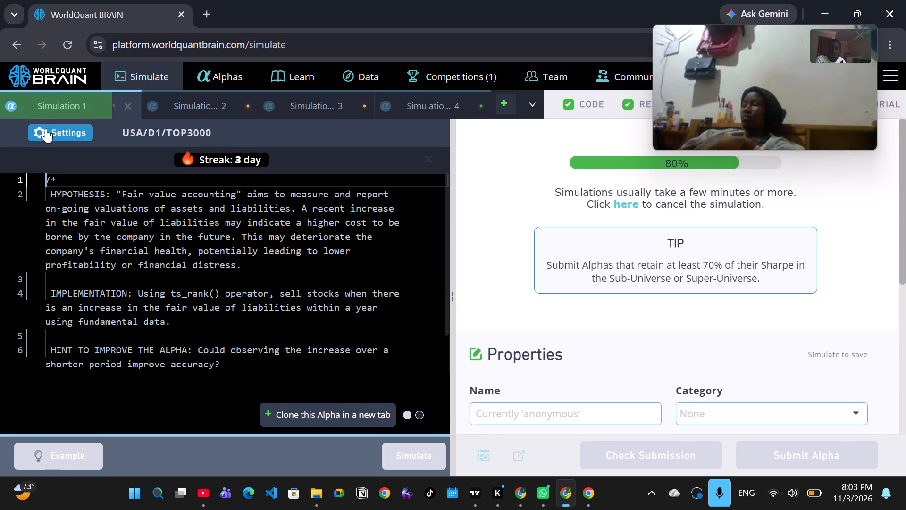
click(46, 128)
scroll(674, 332, down, 6)
scroll(651, 353, up, 7)
scroll(642, 353, down, 1)
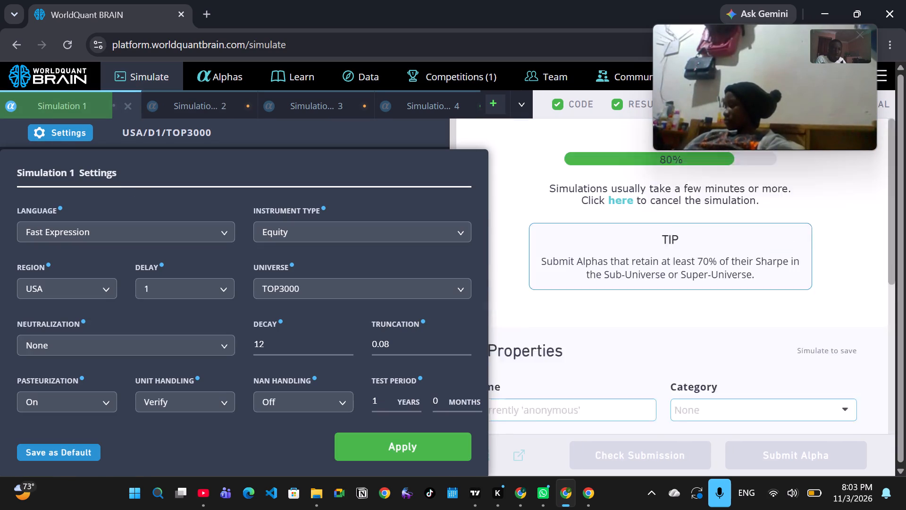
scroll(642, 353, up, 8)
click(535, 188)
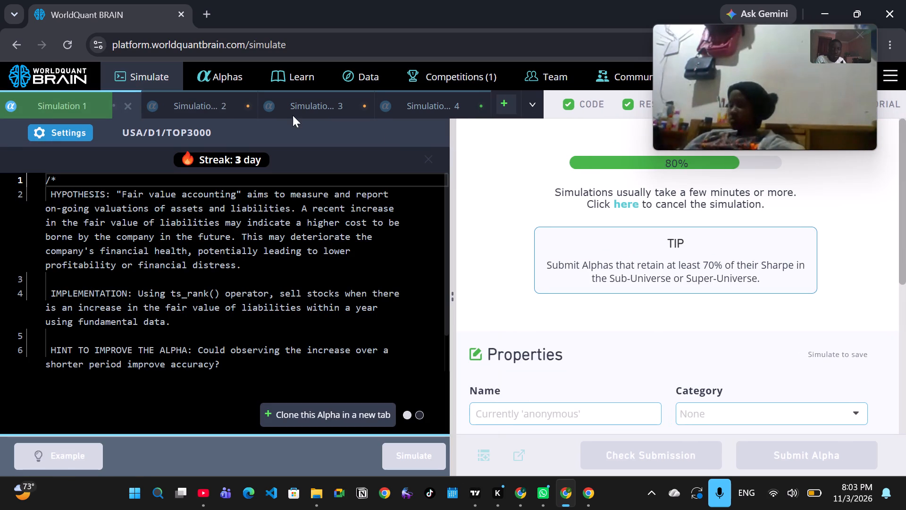
Run Simulation 3 and Simulation 2 with their updated settings.
click(286, 108)
click(185, 107)
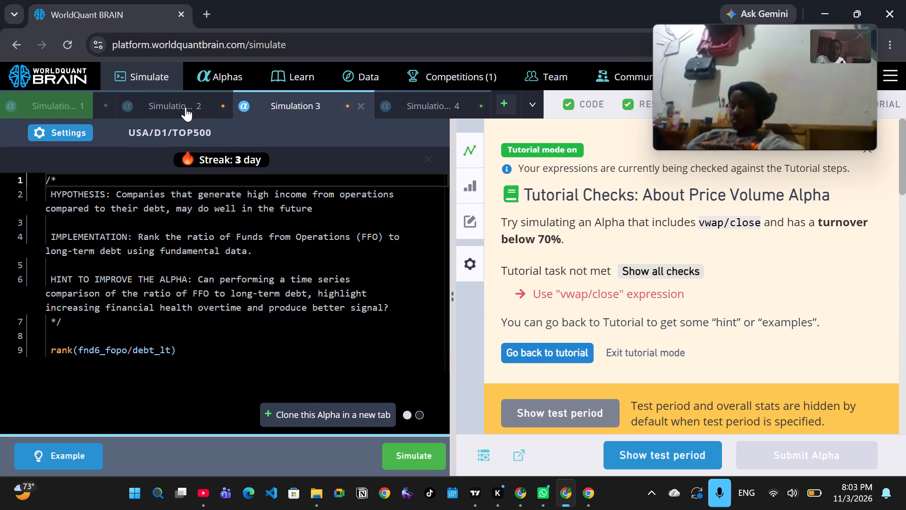
click(285, 103)
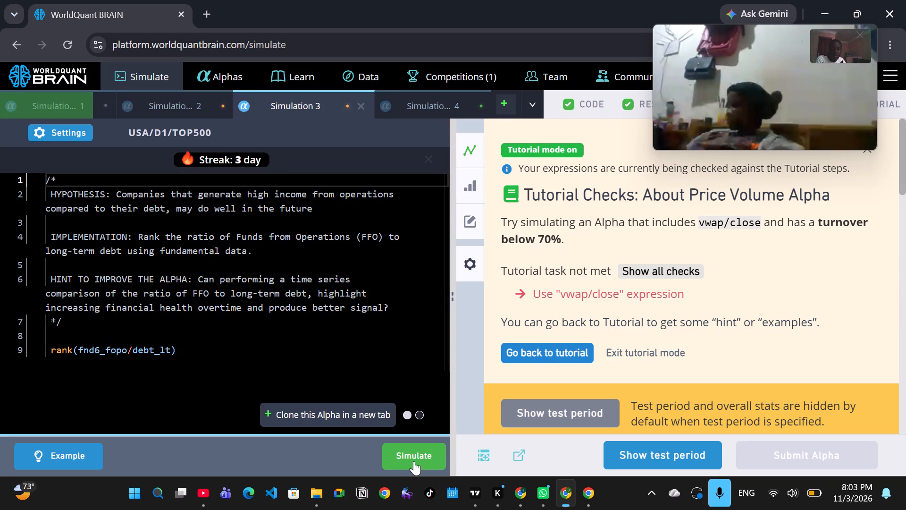
click(413, 460)
click(172, 110)
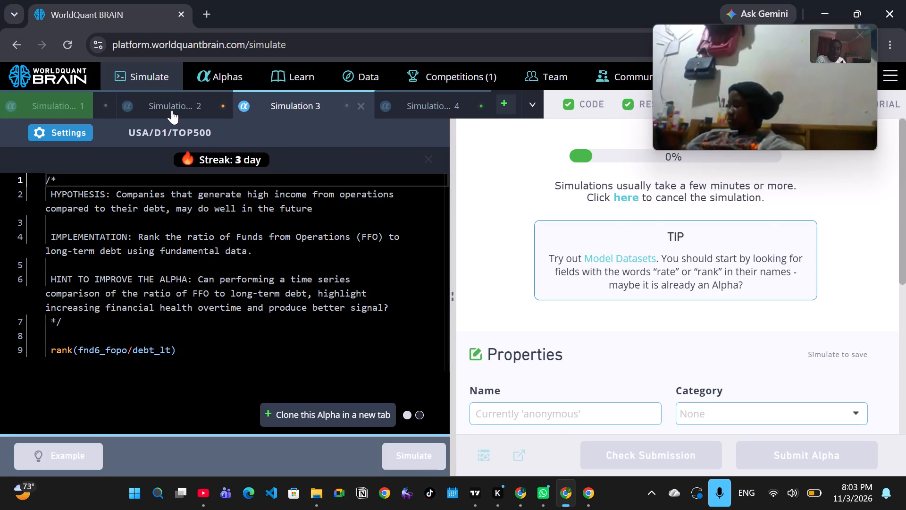
click(414, 464)
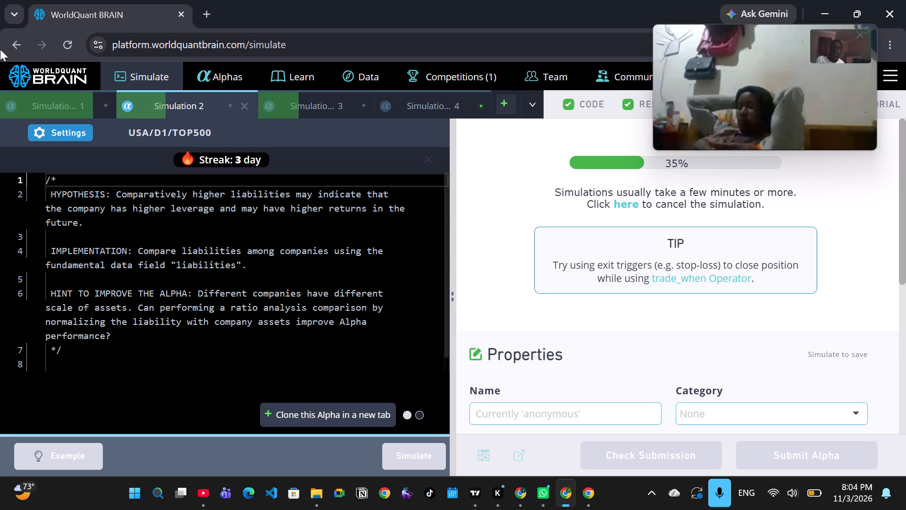
Check the progress of the running Simulation 1 and Simulation 2.
click(74, 107)
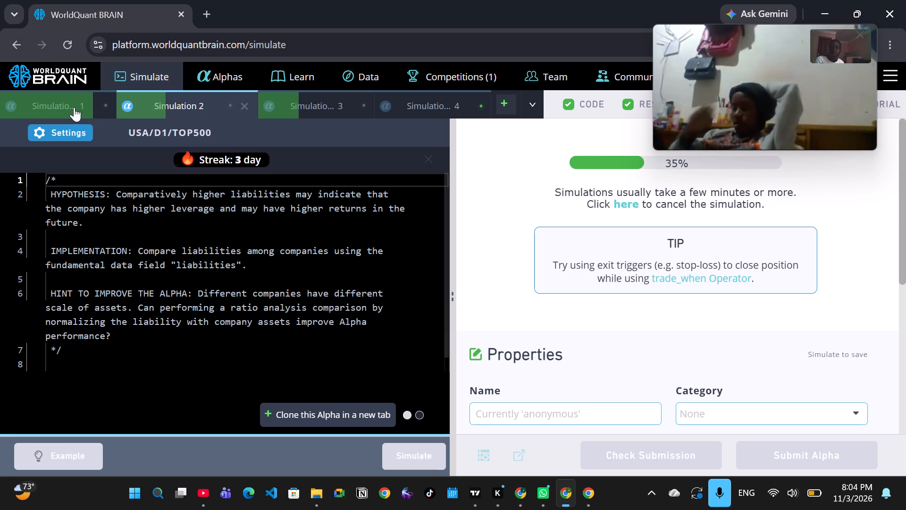
click(185, 118)
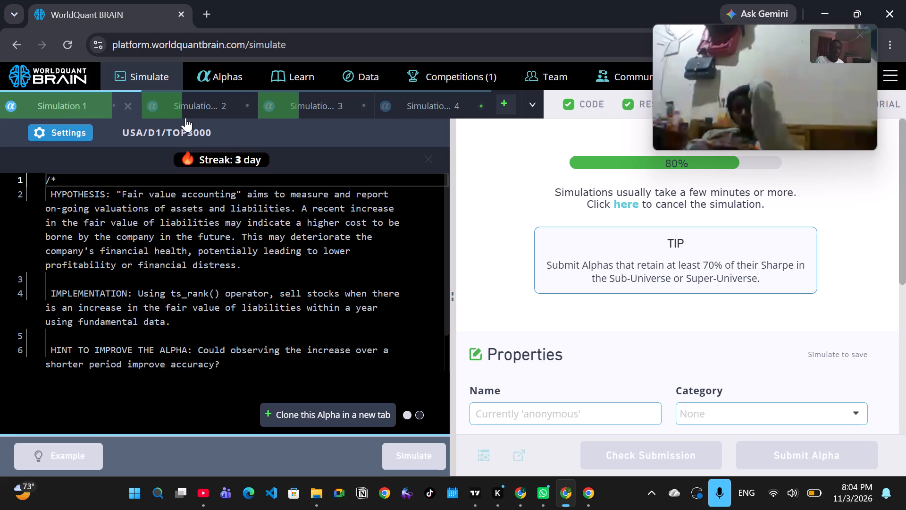
click(81, 108)
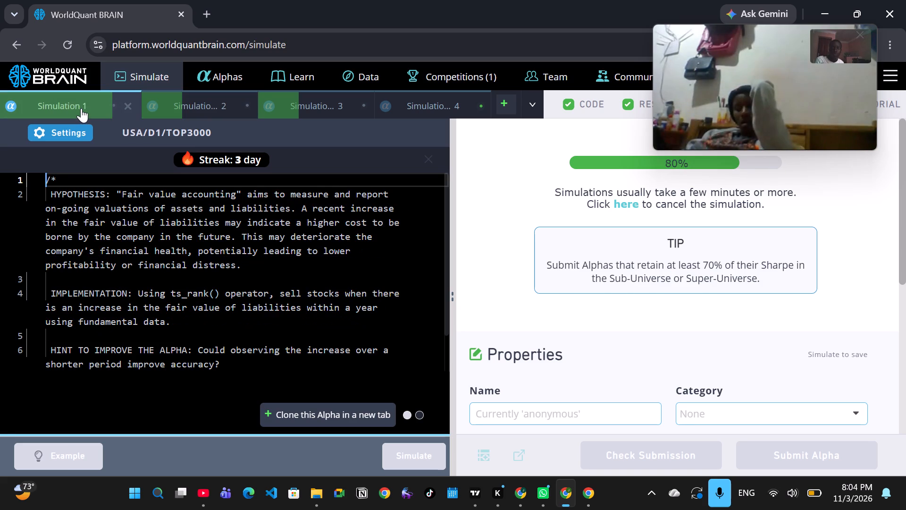
click(223, 109)
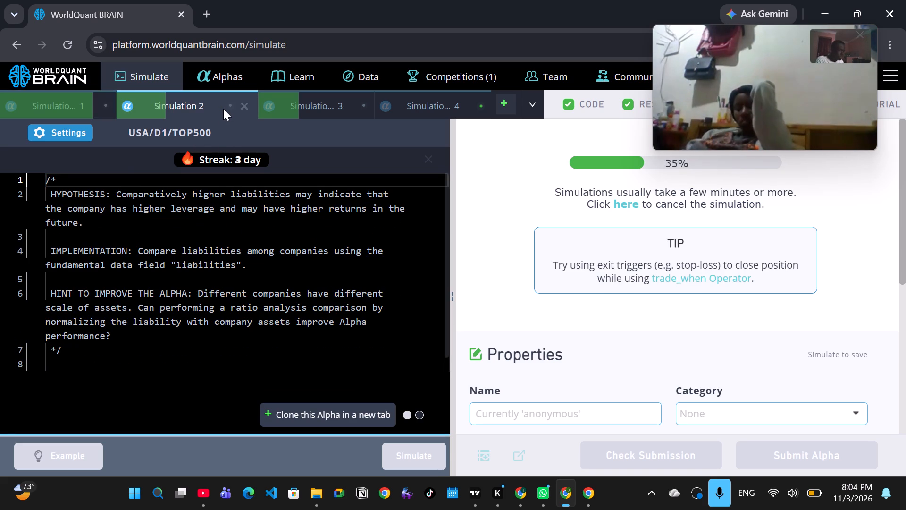
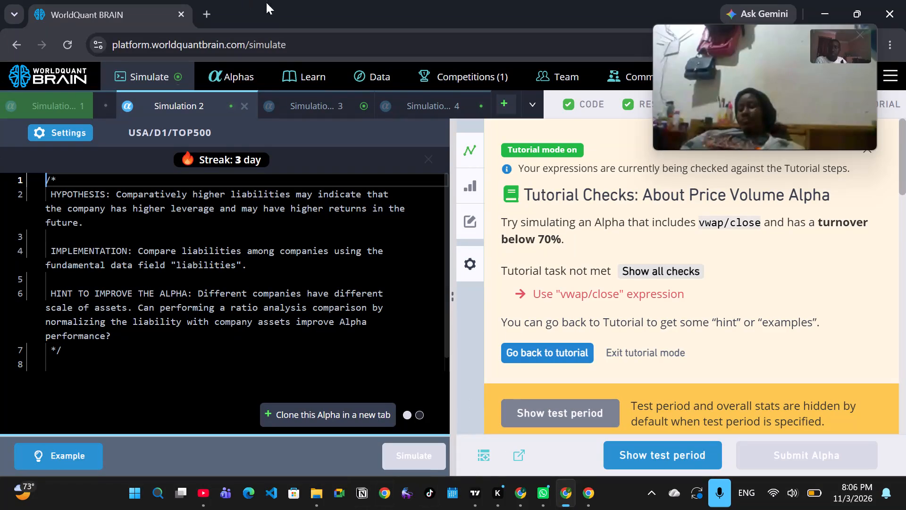
Close the Simulation 1 tab while its simulation is still in progress.
click(56, 107)
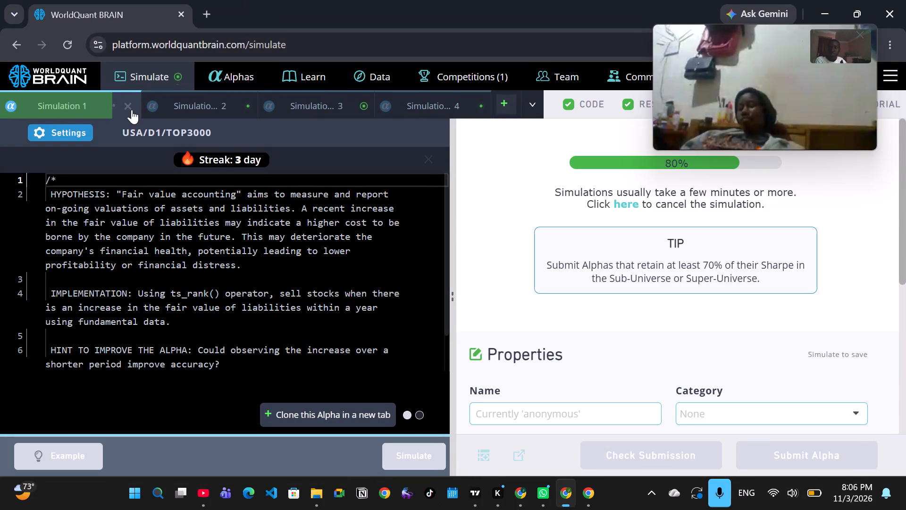
click(132, 110)
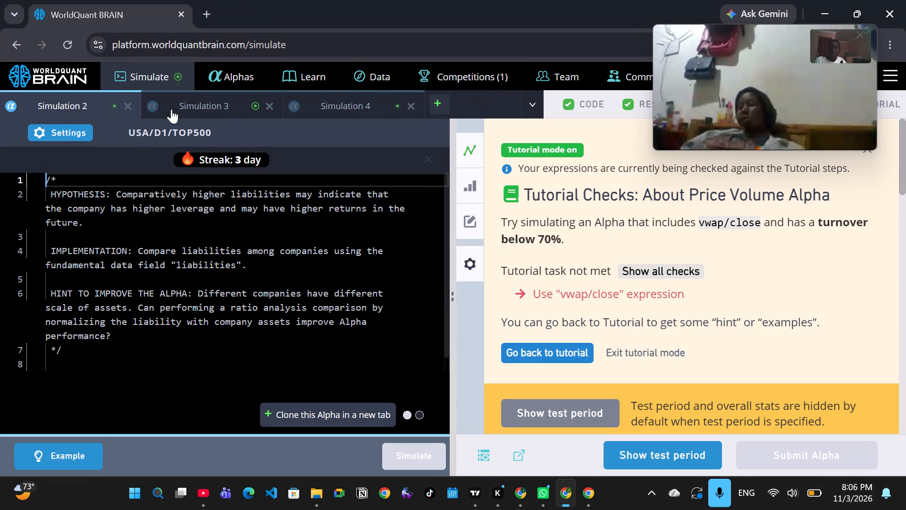
Set Simulation 3's universe to TOP2000, apply the settings and run the simulation.
click(204, 98)
click(58, 126)
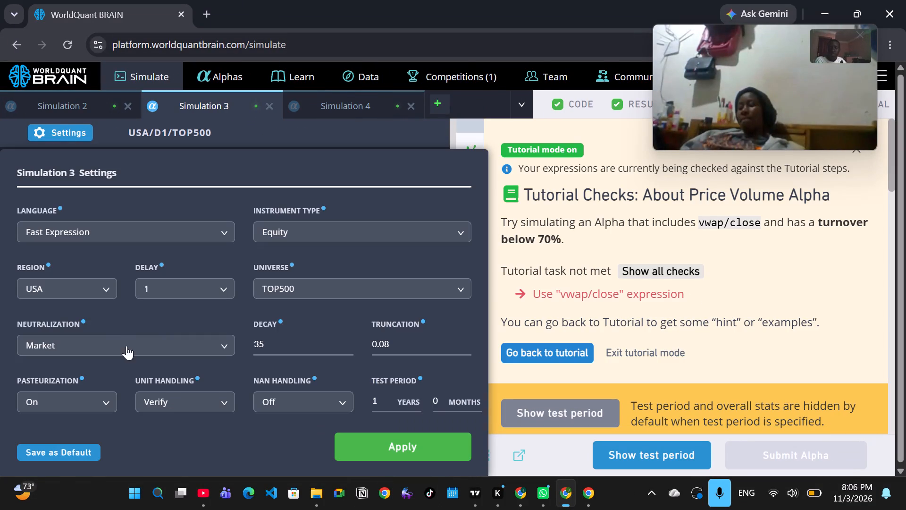
click(310, 291)
click(282, 331)
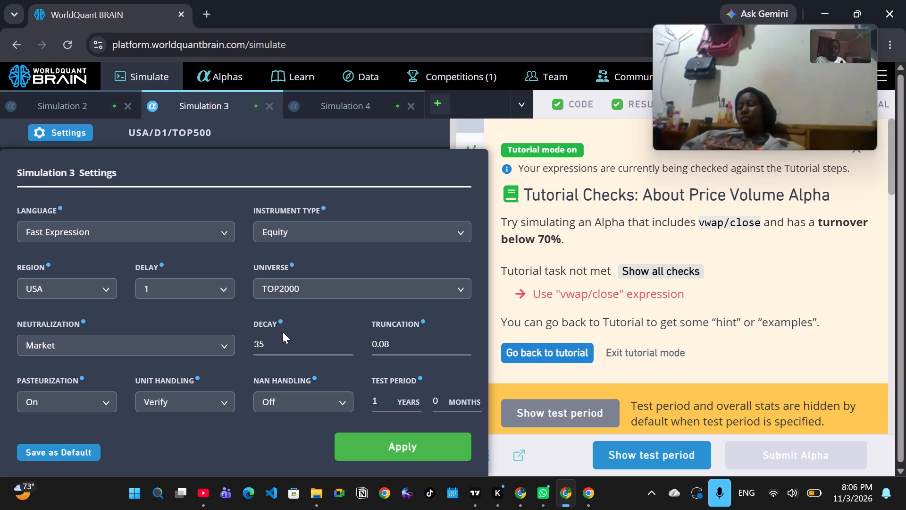
click(377, 445)
click(386, 451)
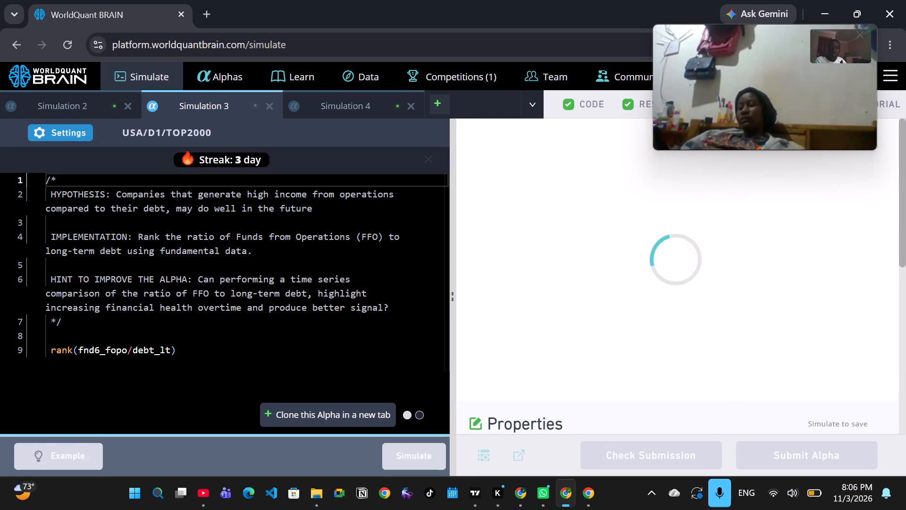
Close the Simulation 2 tab.
click(122, 109)
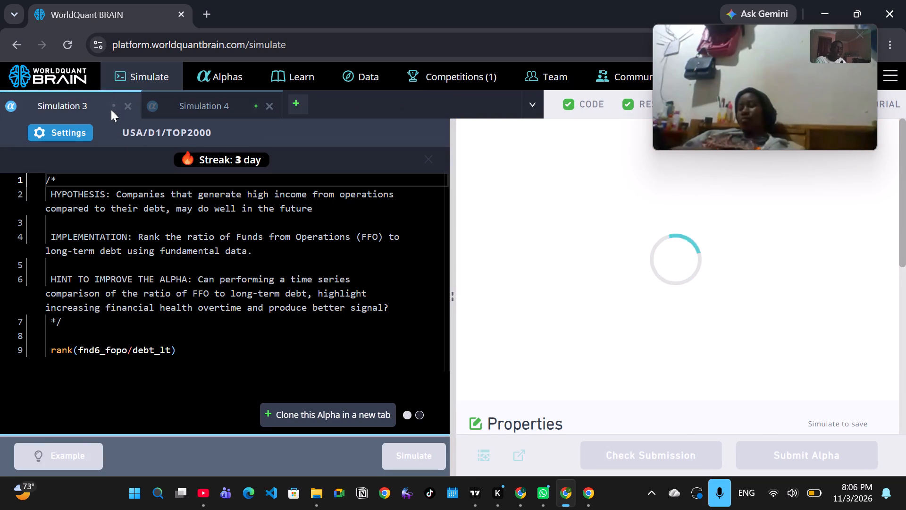
Set Simulation 3's neutralization to Industry and apply the settings.
click(72, 132)
click(192, 347)
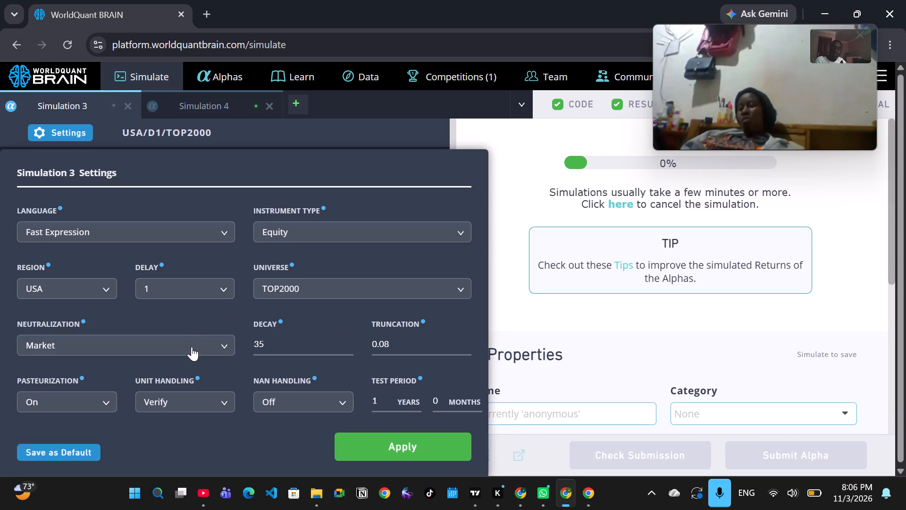
click(134, 426)
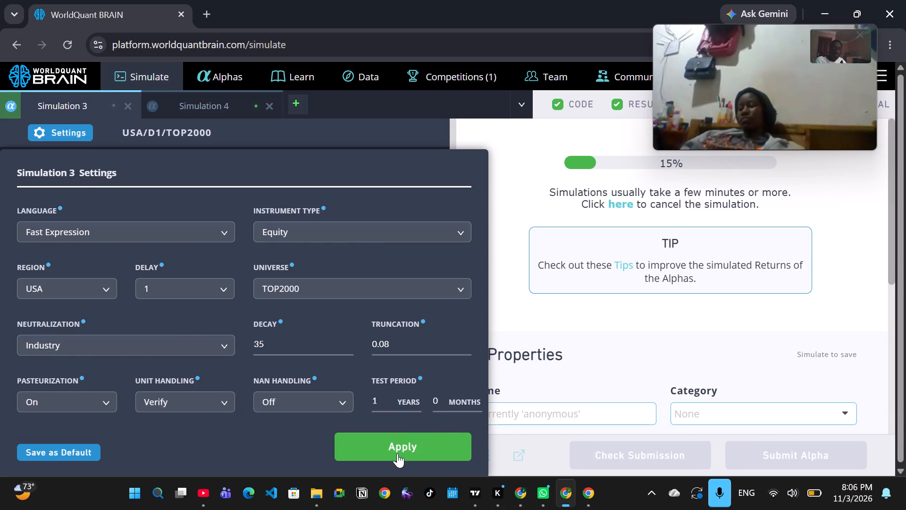
click(397, 453)
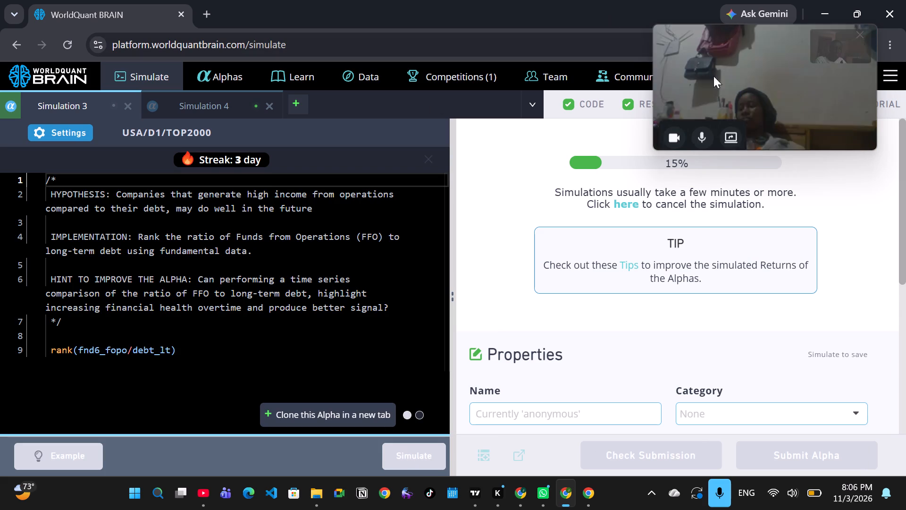
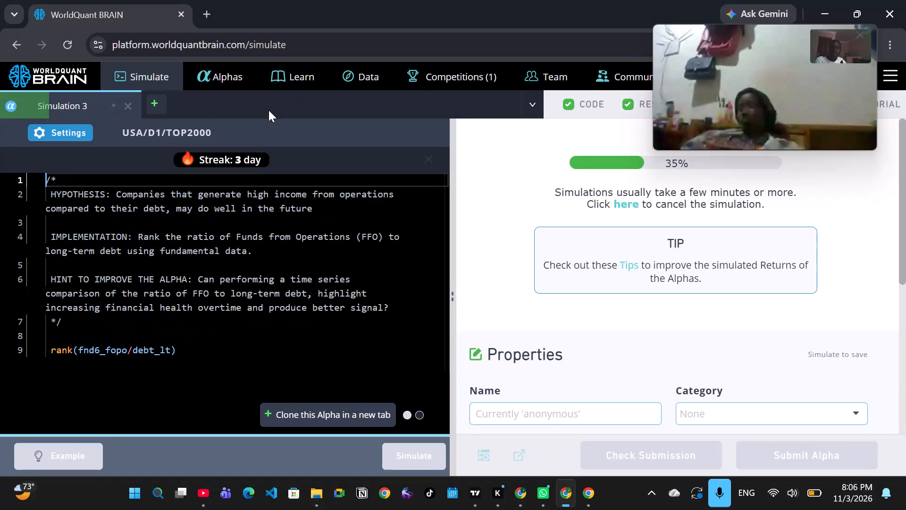
Open a new simulation tab, load the example alpha on asset fair value and EBIT, and run its simulation.
click(157, 109)
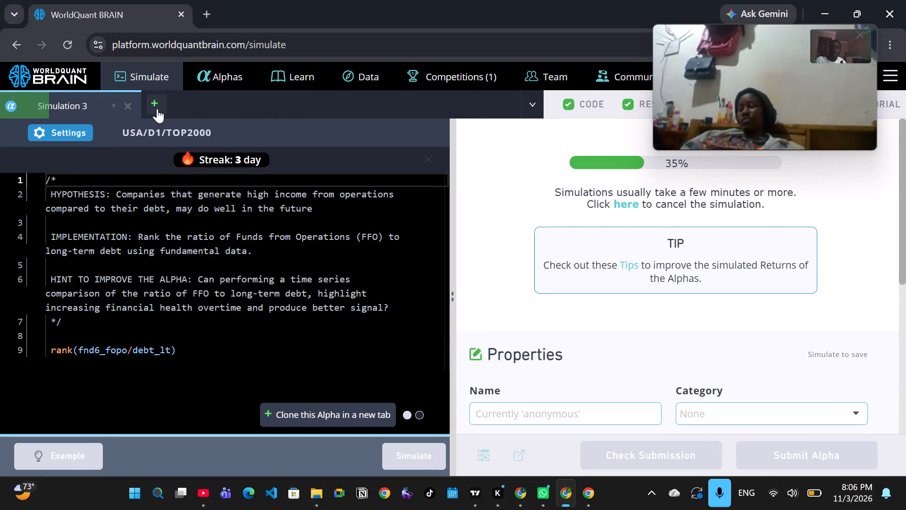
click(83, 470)
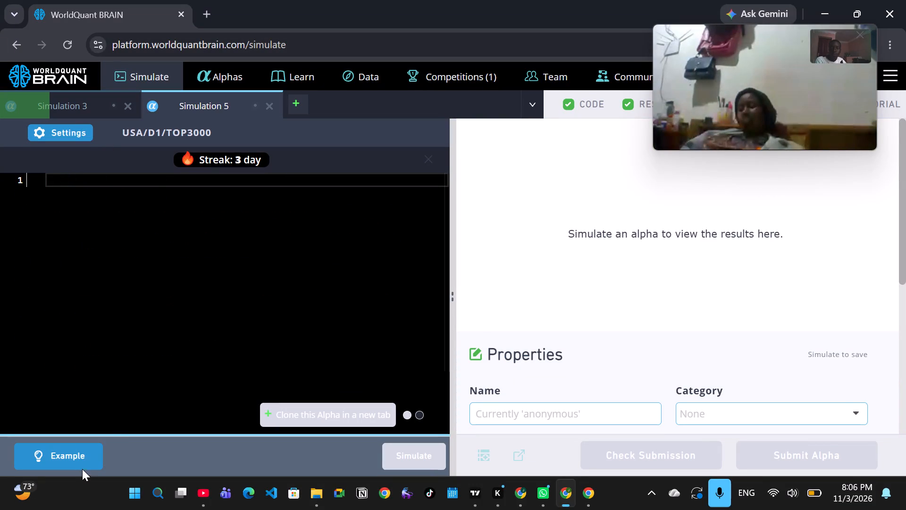
click(78, 454)
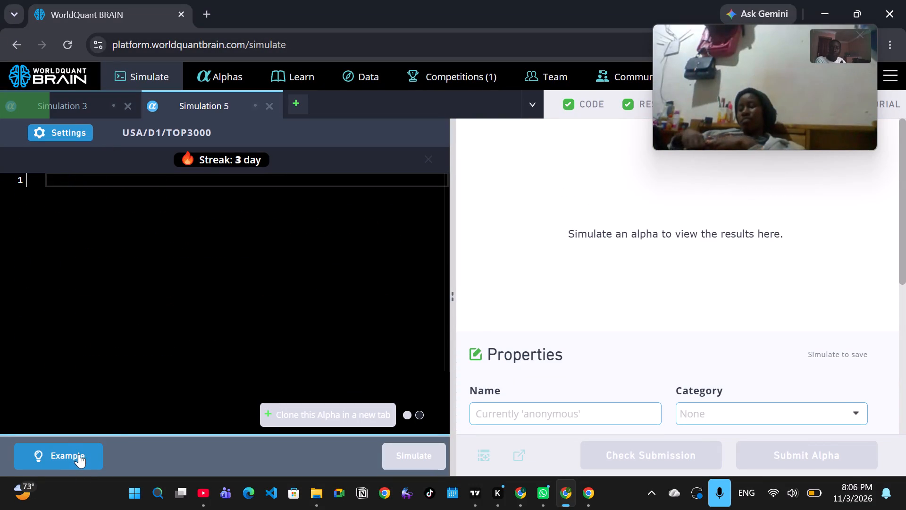
click(79, 454)
click(79, 454)
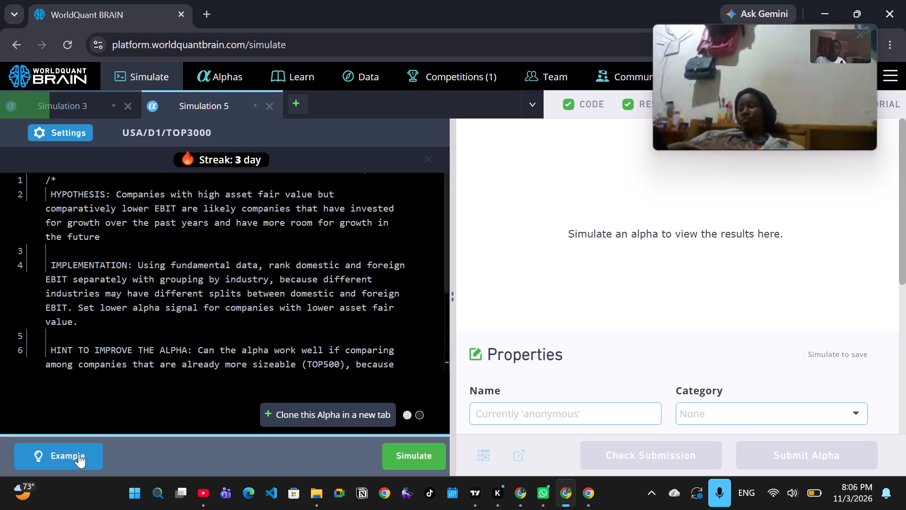
click(403, 460)
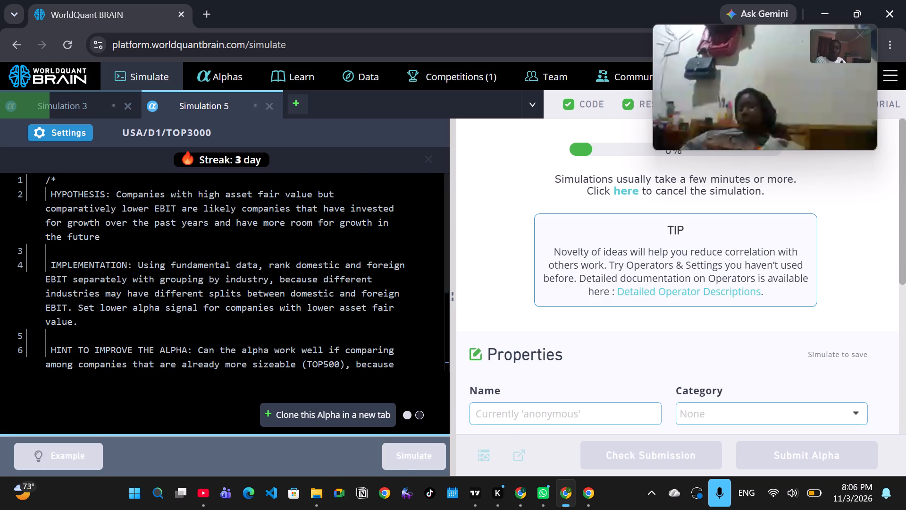
Open another simulation tab, load the example alpha zscore(cash_st / debt_st), and try to simulate it.
click(297, 108)
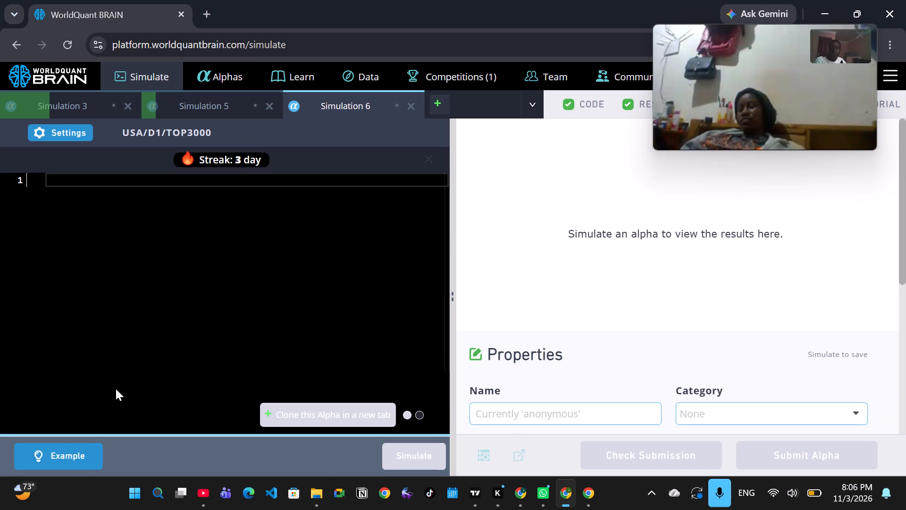
click(80, 463)
click(417, 451)
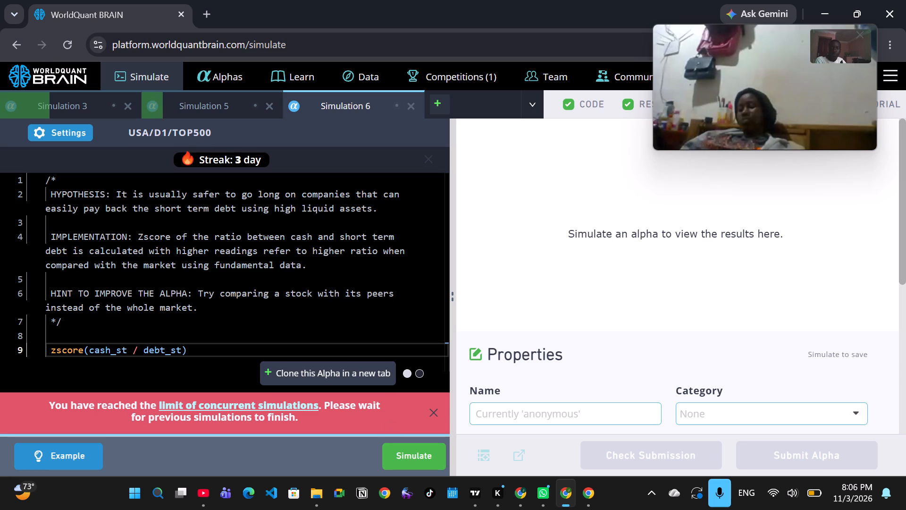
scroll(163, 123, up, 20)
scroll(163, 123, up, 12)
scroll(136, 110, down, 20)
scroll(136, 110, down, 20)
scroll(136, 110, down, 20)
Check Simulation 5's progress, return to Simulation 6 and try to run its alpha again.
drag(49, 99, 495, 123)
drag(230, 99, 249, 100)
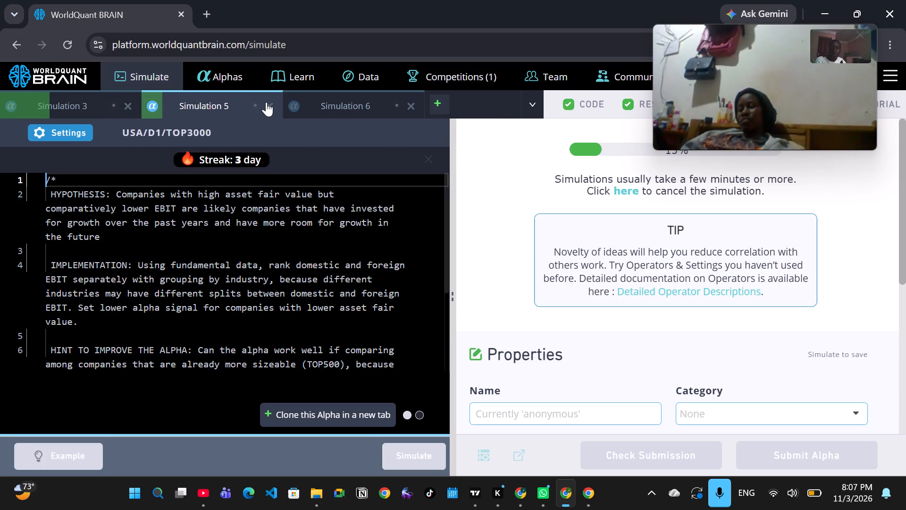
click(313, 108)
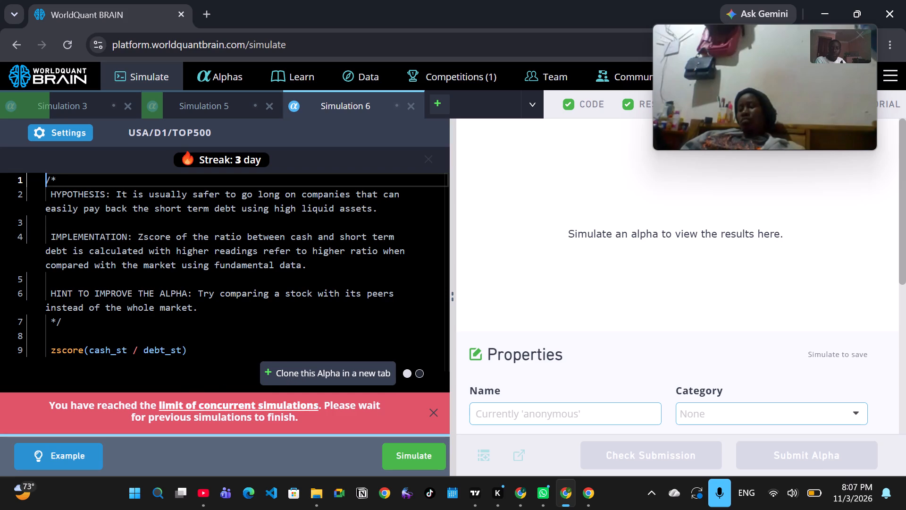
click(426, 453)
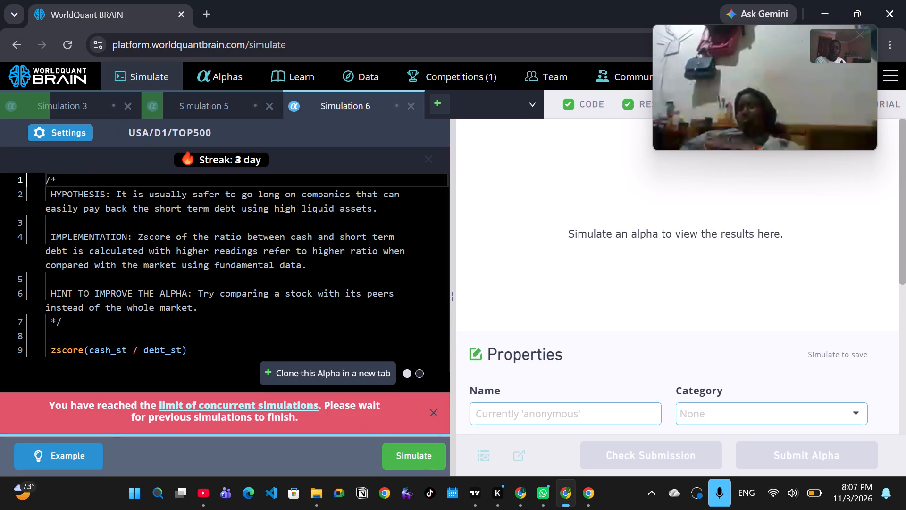
Replace Simulation 6's code with the social media sentiment example -scl12_buzz, try to simulate it, and dismiss the error banner.
click(89, 344)
click(93, 453)
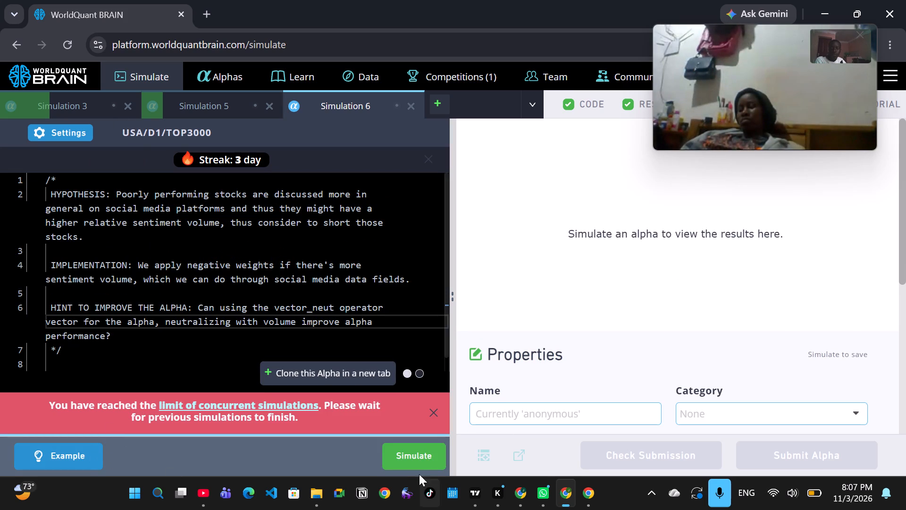
click(405, 460)
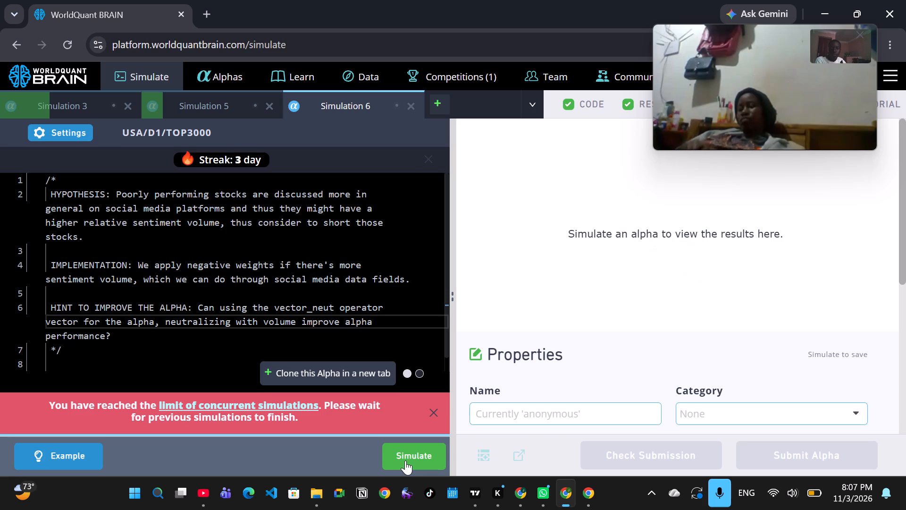
click(432, 415)
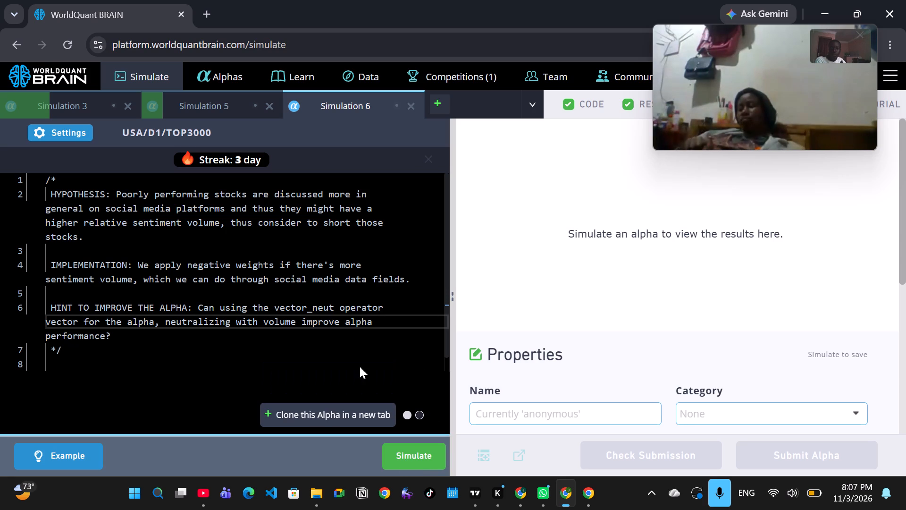
scroll(360, 283, up, 20)
scroll(360, 283, up, 2)
scroll(360, 283, down, 20)
scroll(360, 283, down, 6)
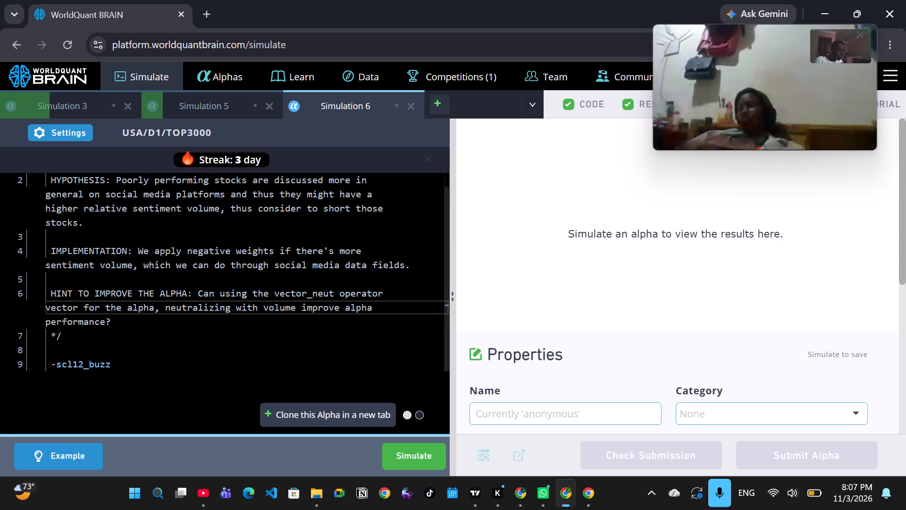
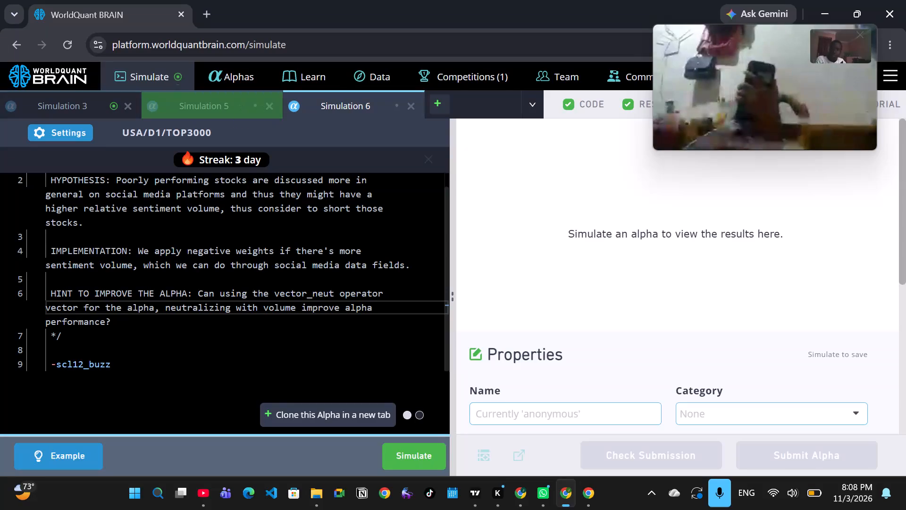
Run the simulation of Simulation 6's -scl12_buzz alpha.
click(350, 100)
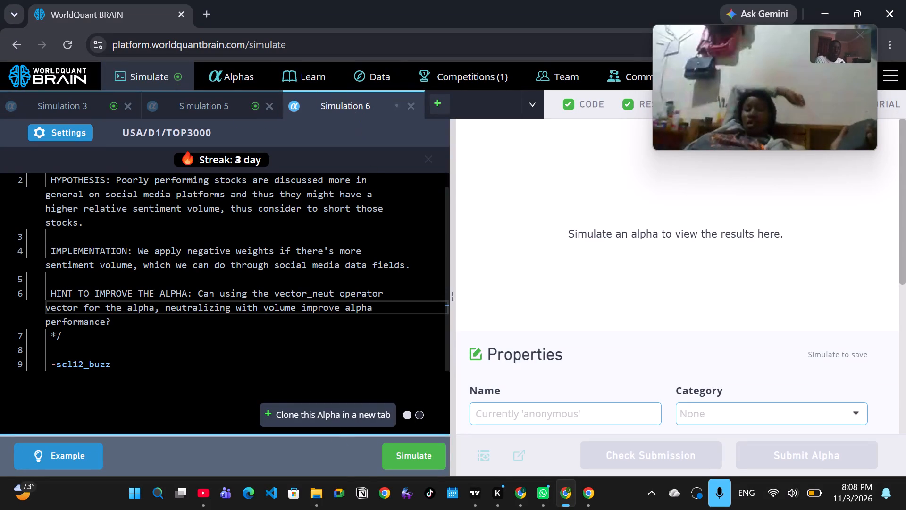
click(420, 457)
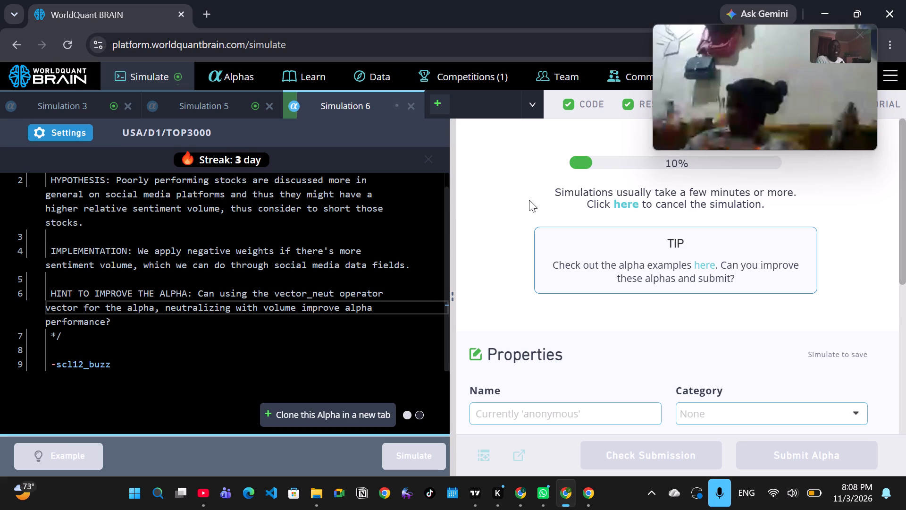
Raise the decay by a few steps in Simulation 5's settings, apply the change and rerun its simulation.
click(203, 109)
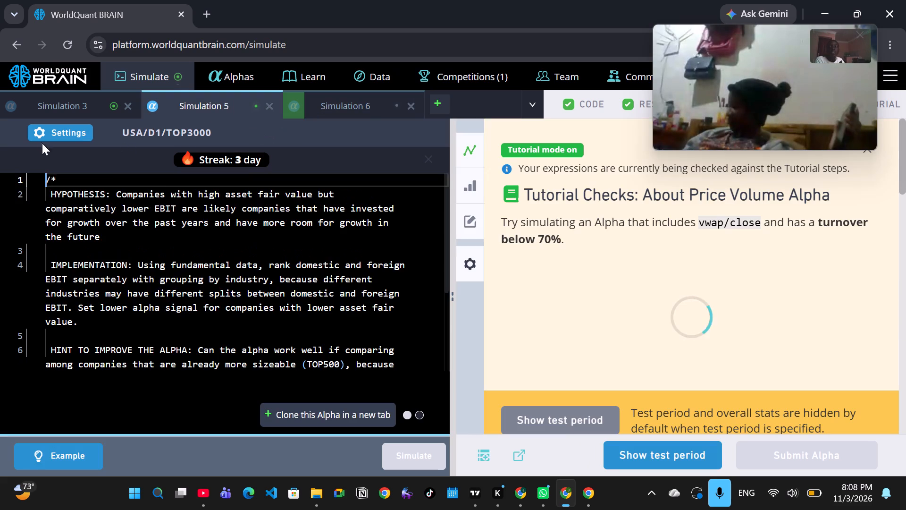
click(51, 134)
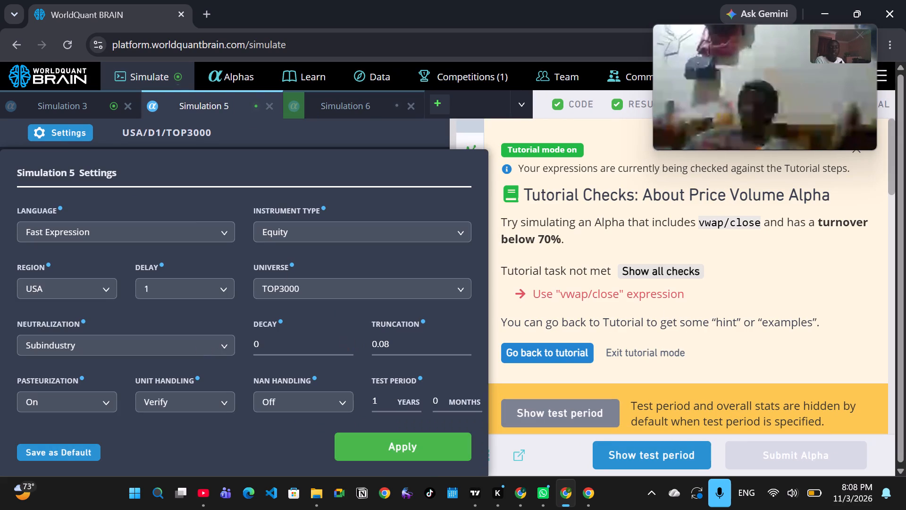
click(342, 342)
triple_click(347, 342)
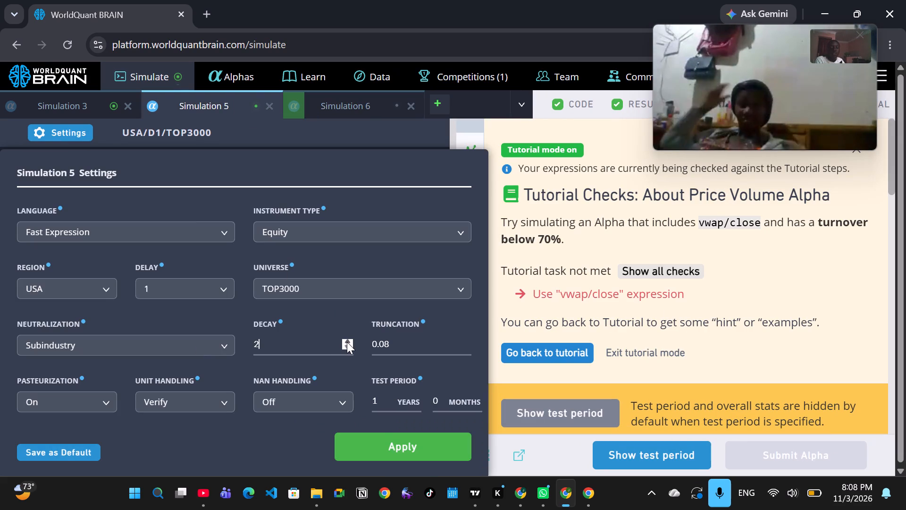
click(347, 342)
click(386, 444)
click(409, 459)
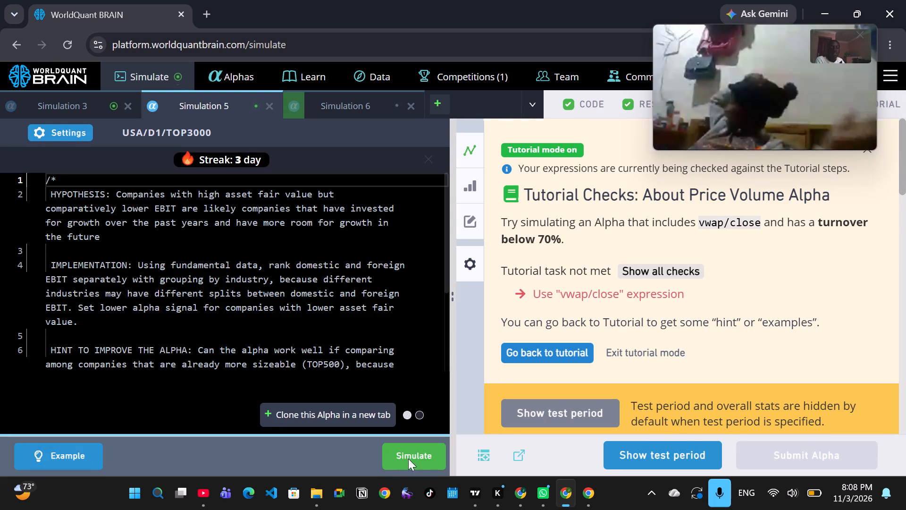
Set Simulation 3's neutralization to Market and universe to TOP500, apply, try to simulate it, and dismiss the error banner.
click(63, 110)
click(65, 129)
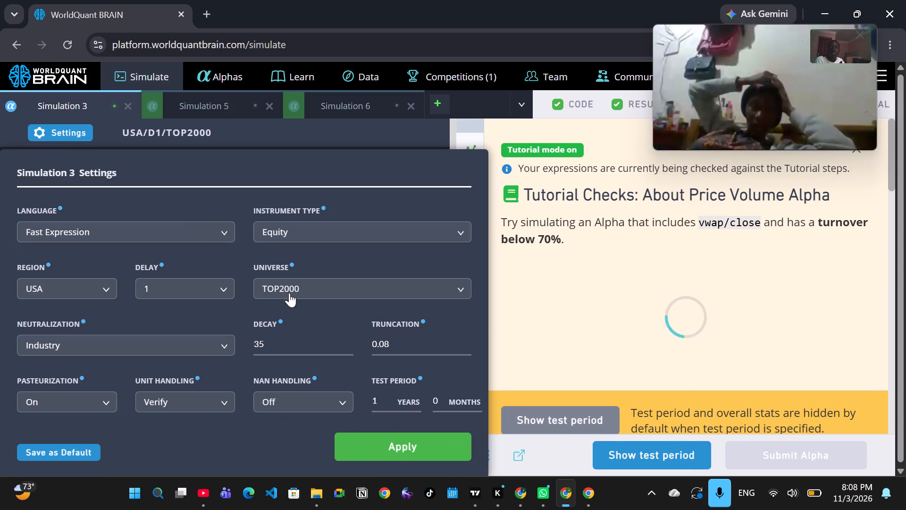
click(220, 346)
click(103, 399)
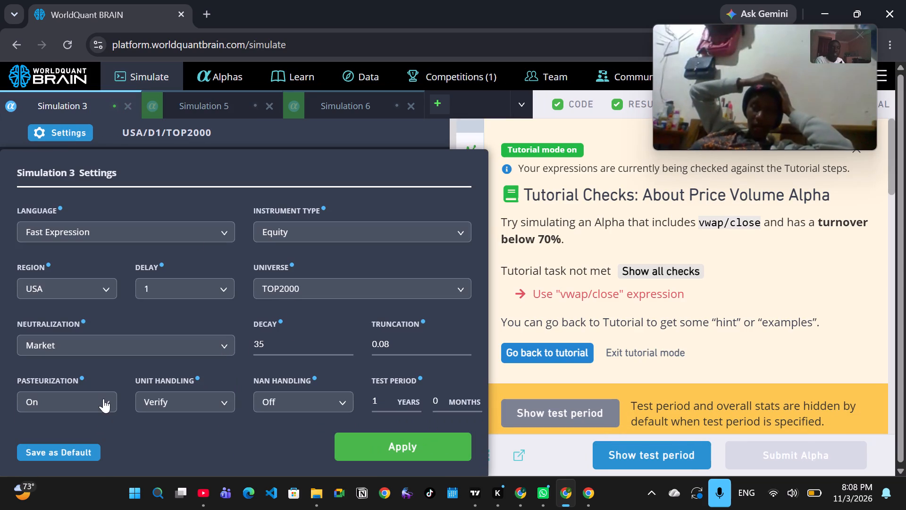
click(318, 289)
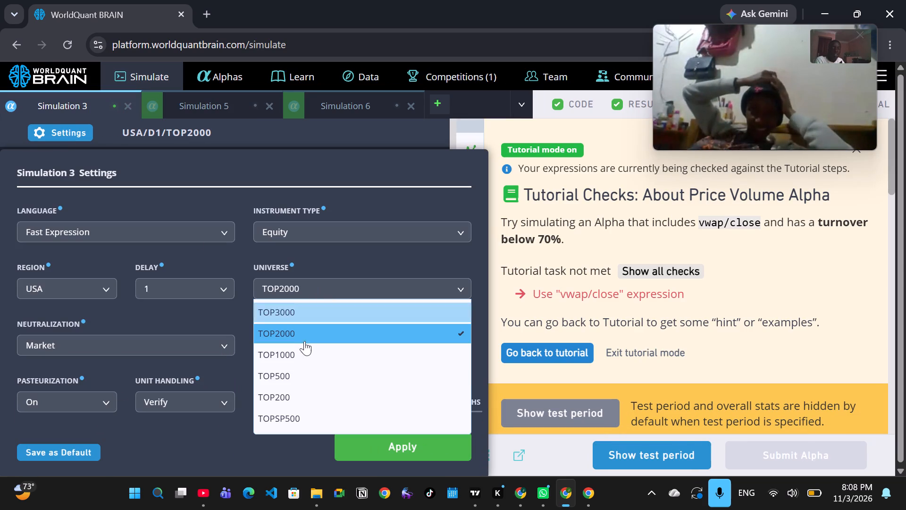
click(313, 374)
click(390, 443)
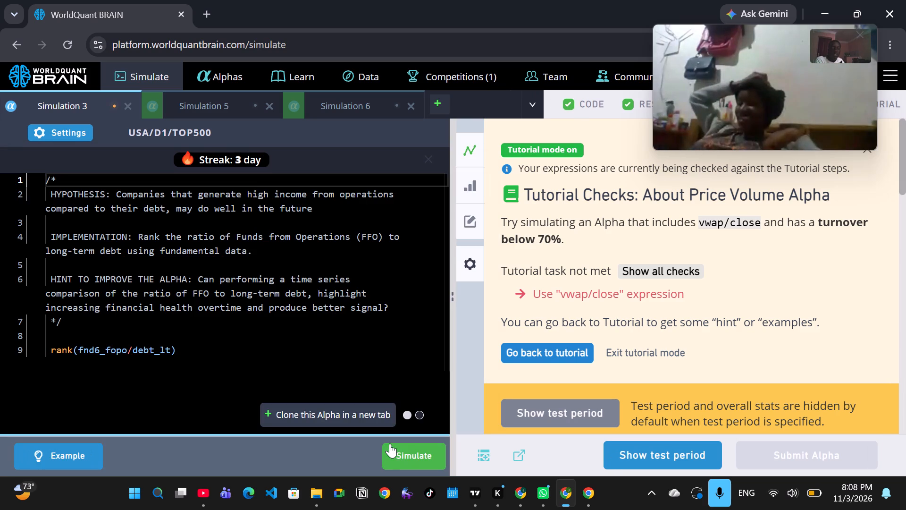
click(395, 460)
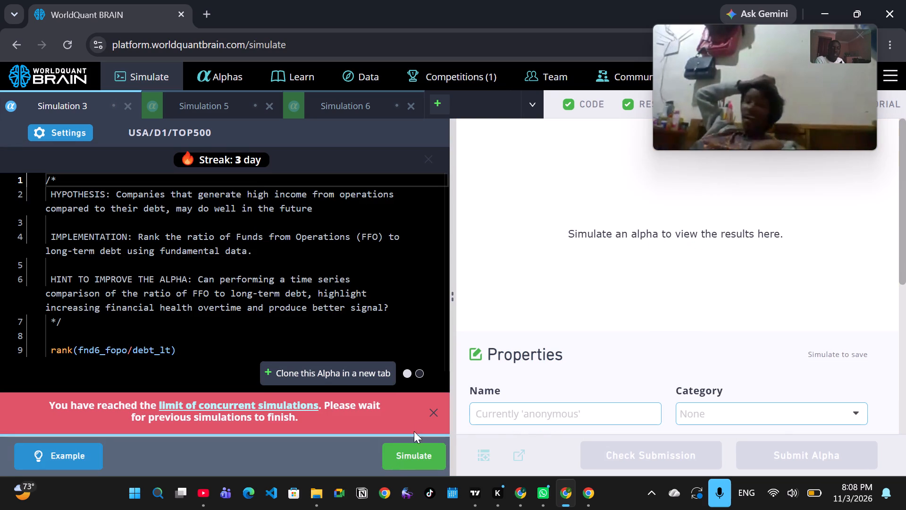
click(433, 409)
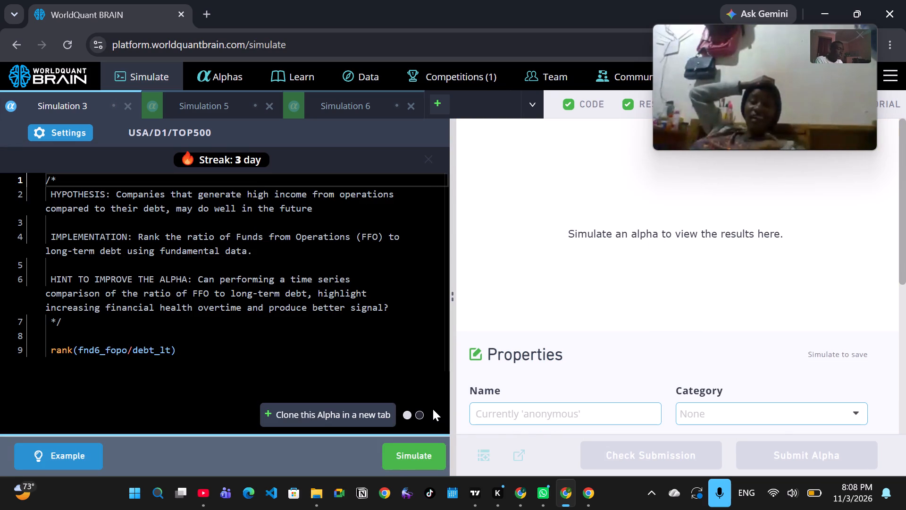
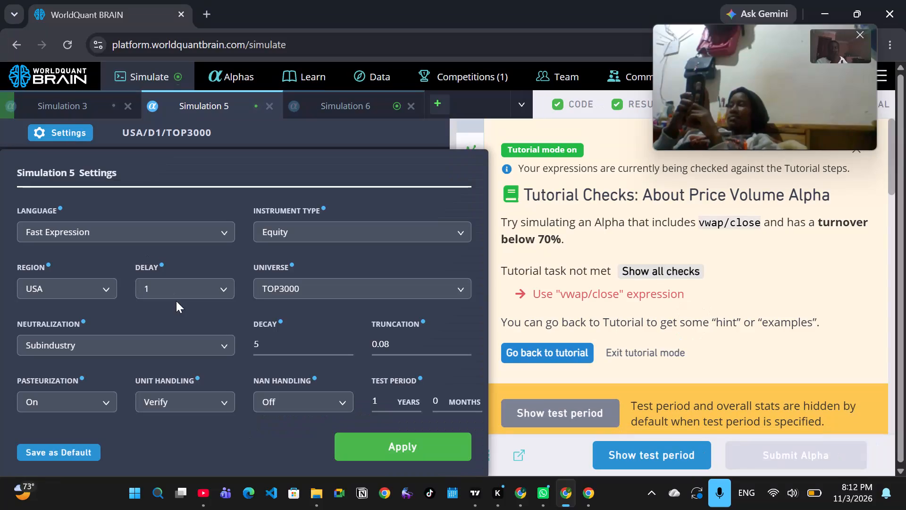
Set Simulation 5's universe to TOP500, apply the change and rerun its simulation.
click(364, 280)
click(310, 372)
click(379, 442)
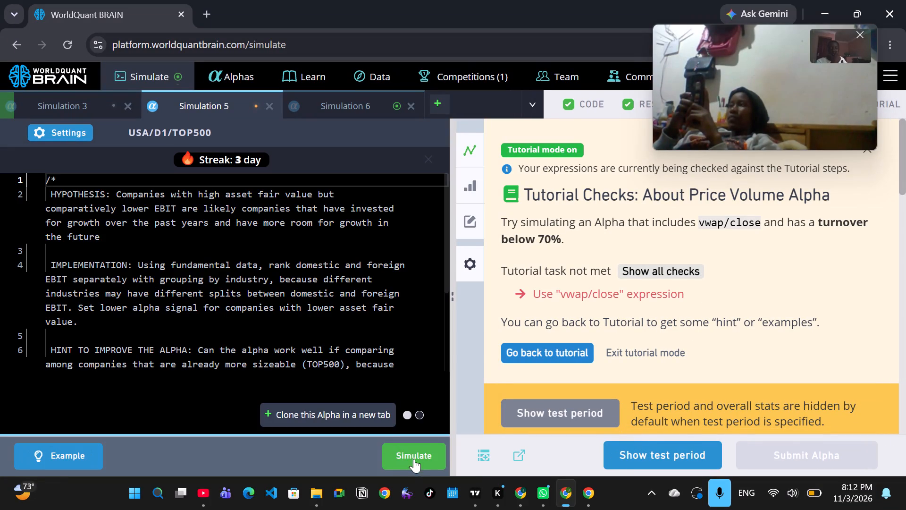
click(417, 461)
Set Simulation 6's decay to 9 and neutralization to Sector, apply the settings and rerun its simulation.
click(338, 109)
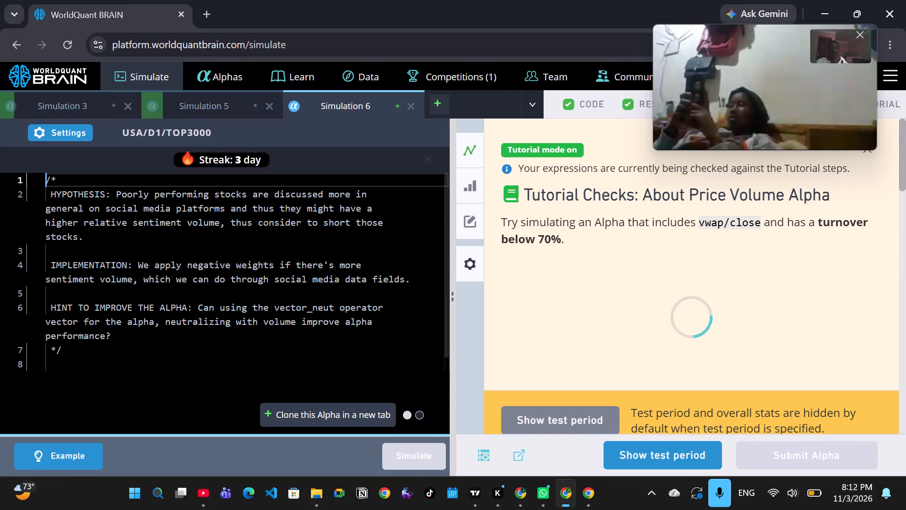
click(74, 129)
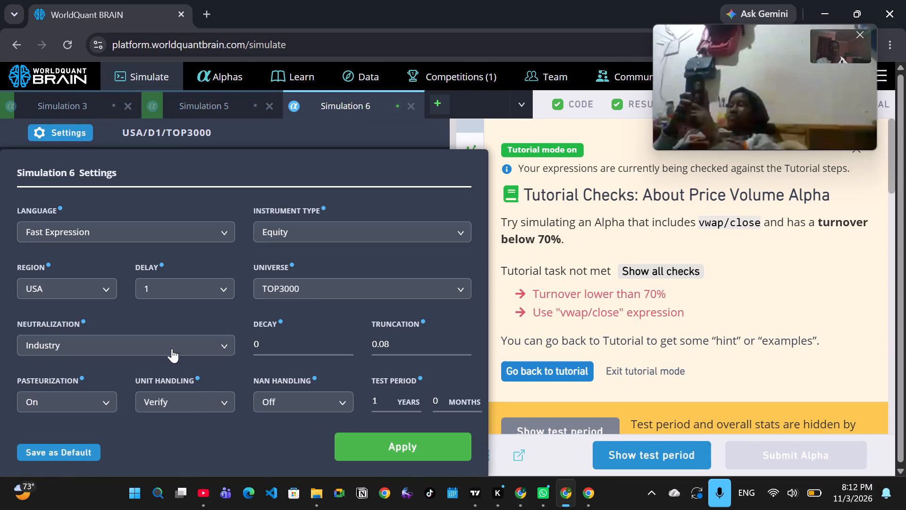
triple_click(348, 340)
triple_click(348, 340)
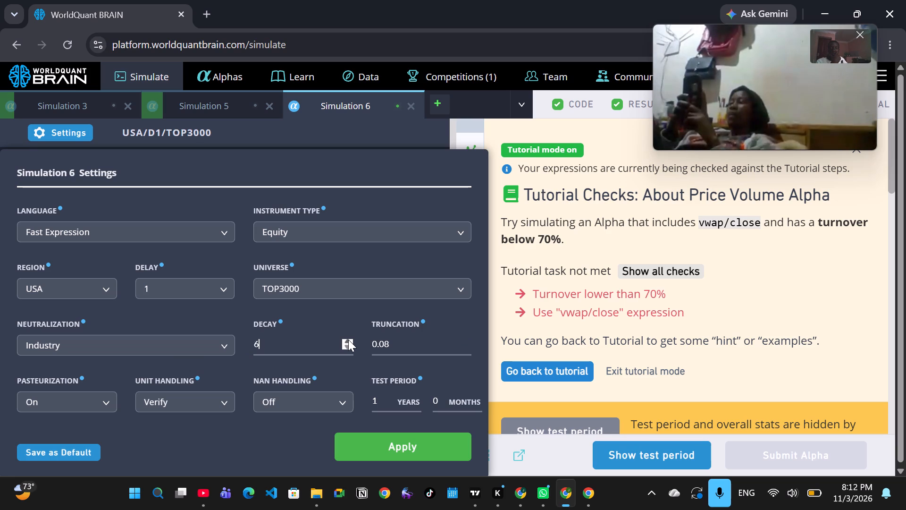
triple_click(348, 340)
click(185, 351)
click(39, 408)
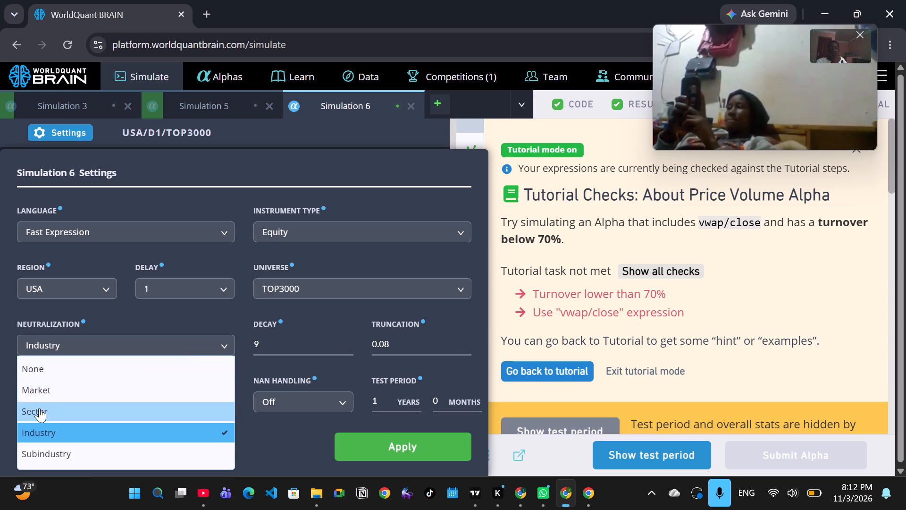
click(414, 457)
click(390, 459)
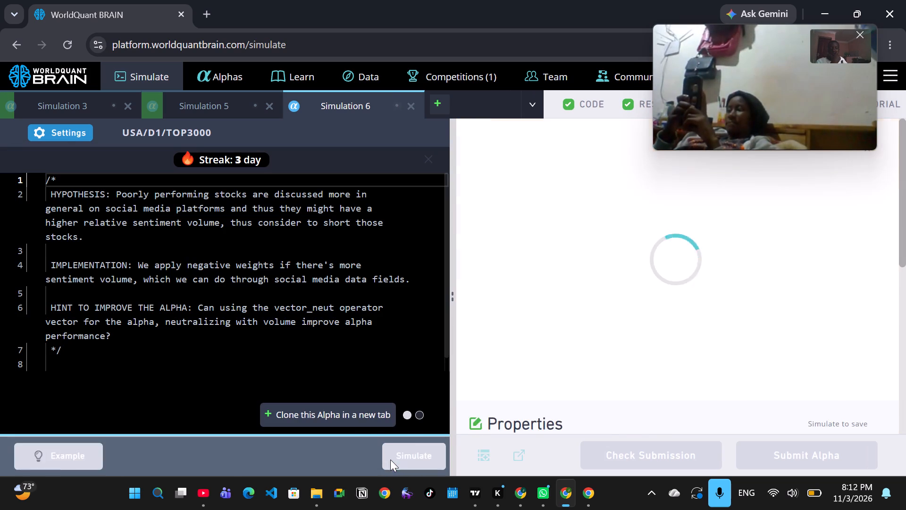
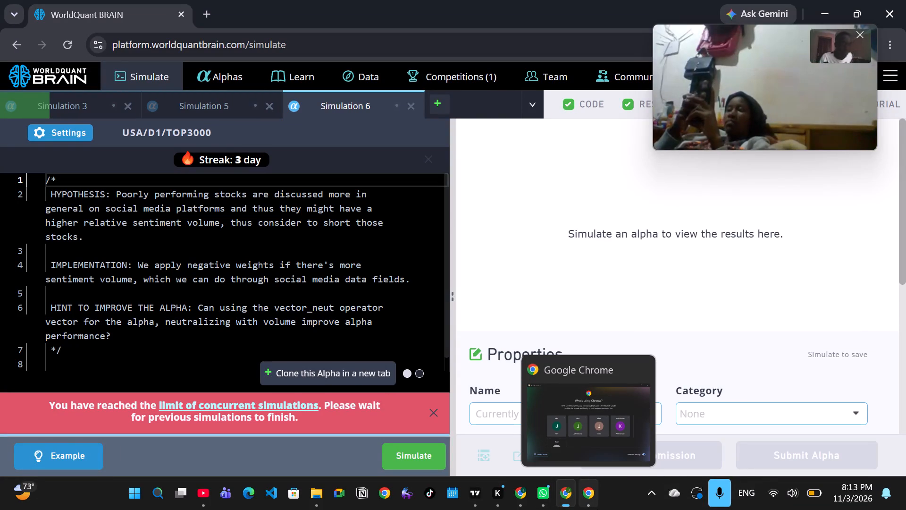
Retry running Simulation 6 with its current settings.
click(415, 454)
Set Simulation 5's decay to 9 and neutralization to Sector, apply the settings and rerun its simulation.
click(198, 112)
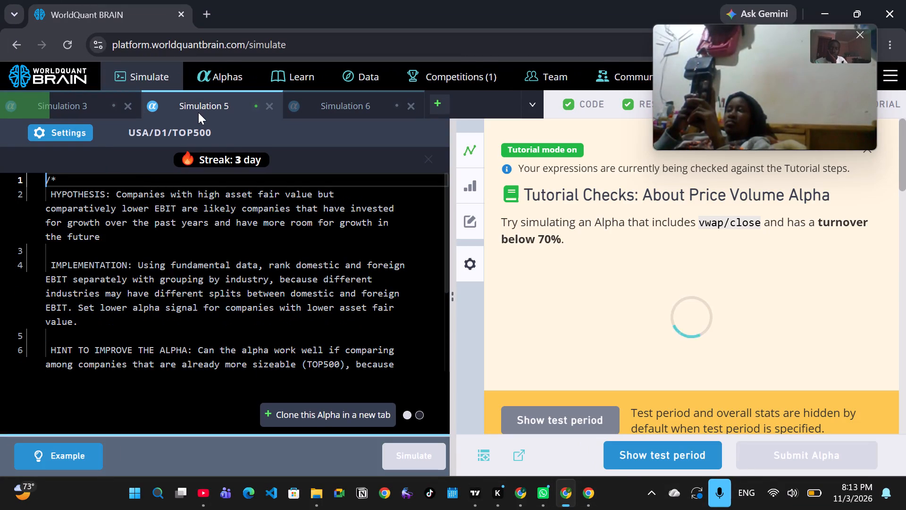
click(87, 129)
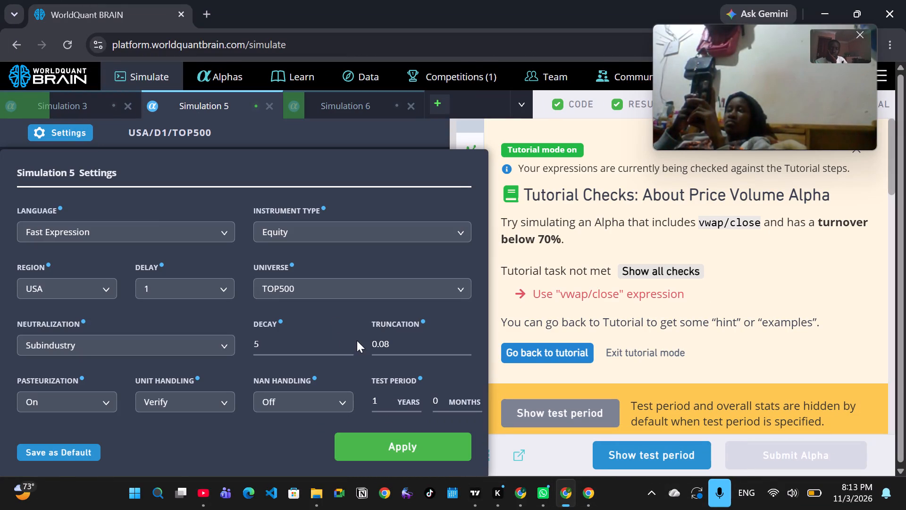
triple_click(349, 341)
click(349, 341)
click(196, 352)
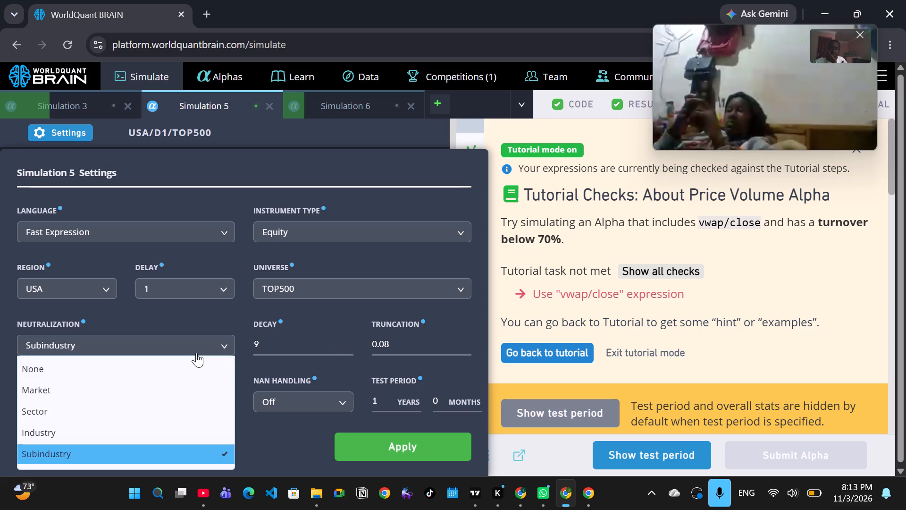
click(85, 409)
click(374, 445)
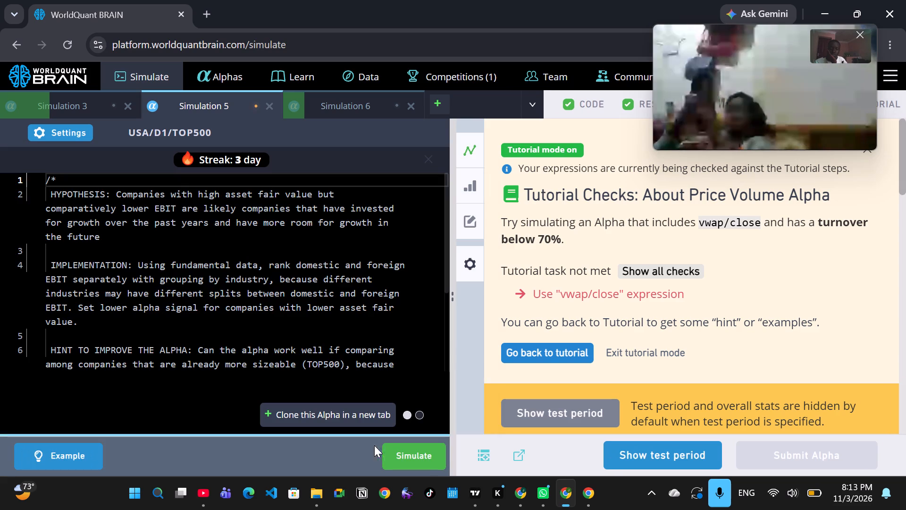
click(408, 457)
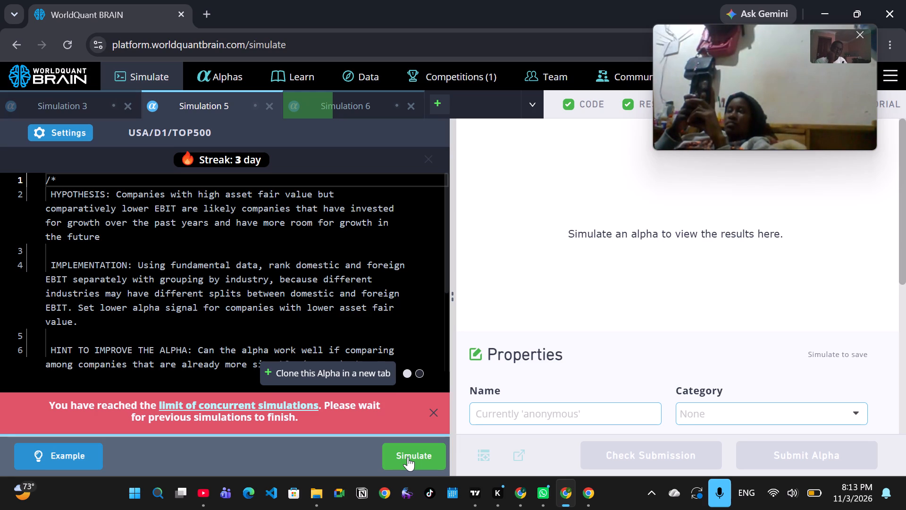
click(408, 457)
Set Simulation 3's decay to 39 and its neutralization to Industry.
click(84, 117)
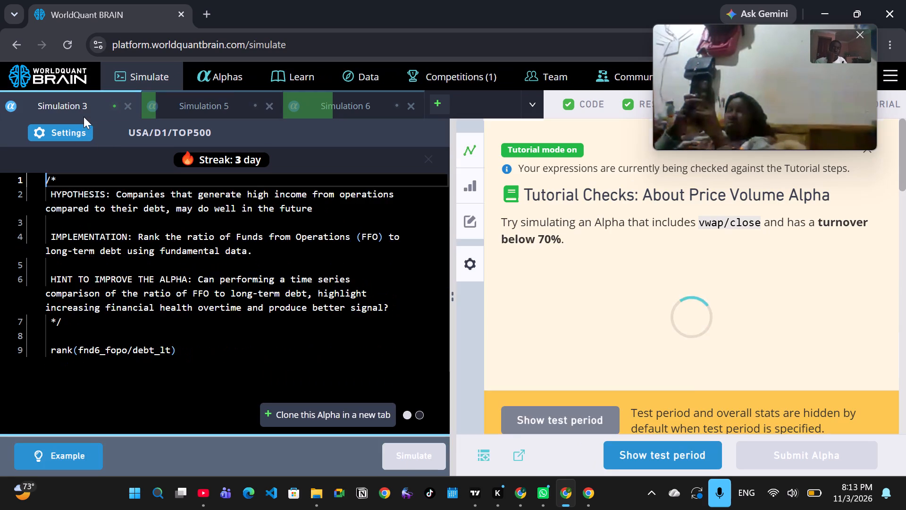
click(78, 136)
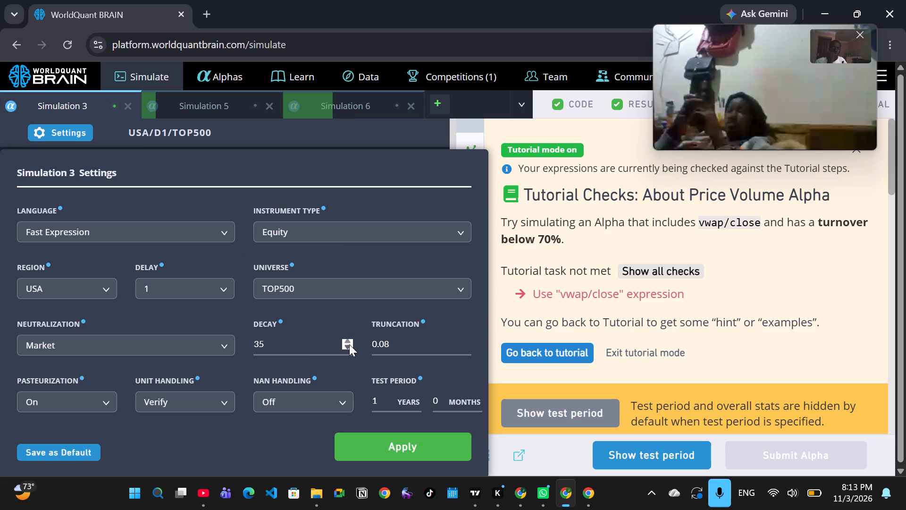
triple_click(346, 340)
click(346, 340)
click(178, 353)
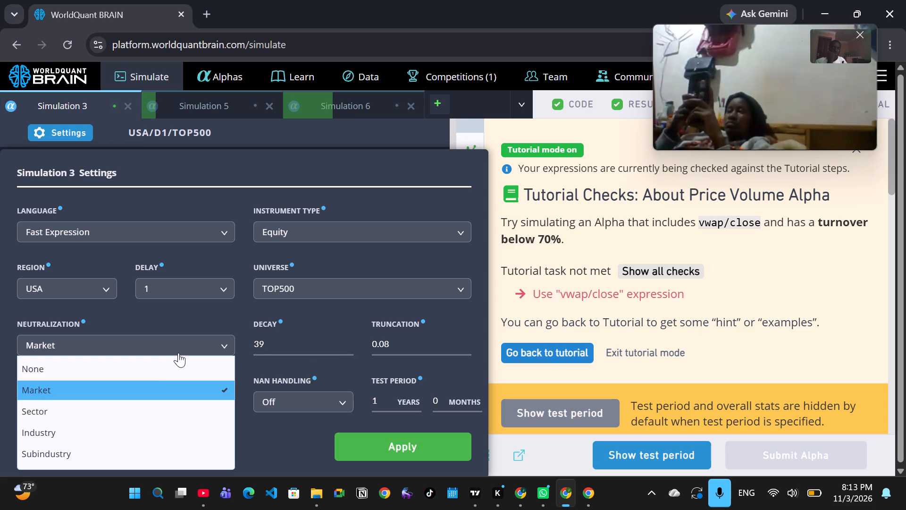
click(107, 434)
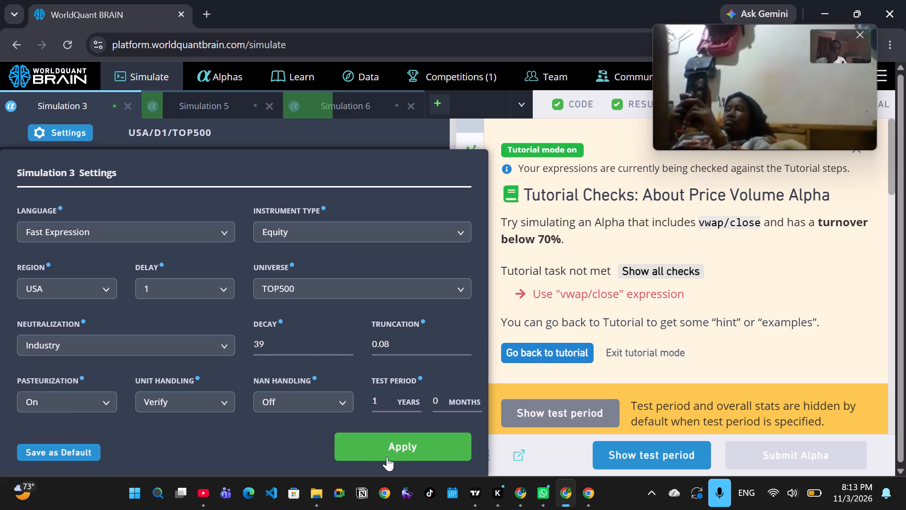
Apply the edited settings to Simulation 3.
click(387, 457)
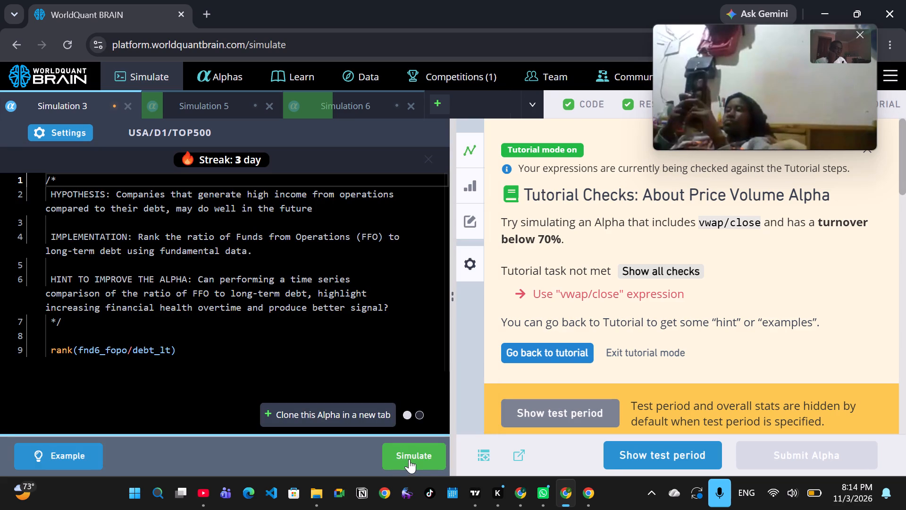
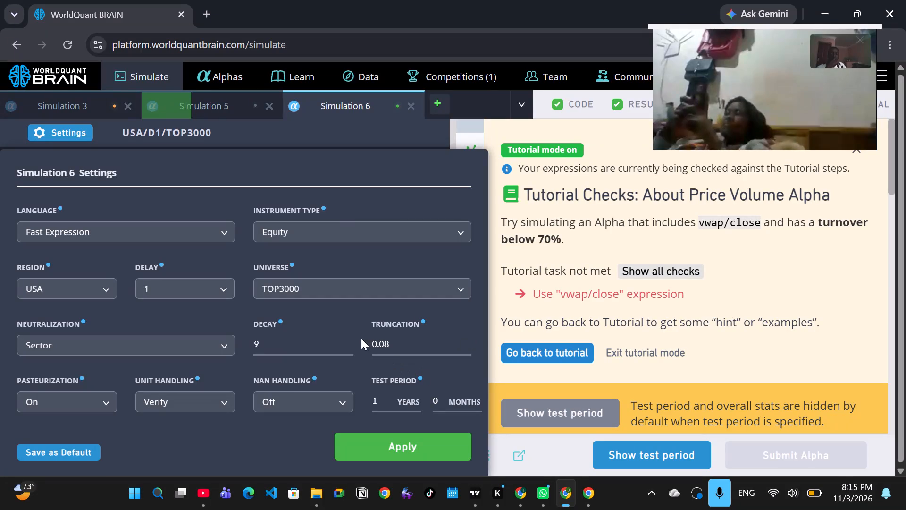
Raise Simulation 6's decay by a few increments, apply the settings and rerun its simulation.
triple_click(343, 342)
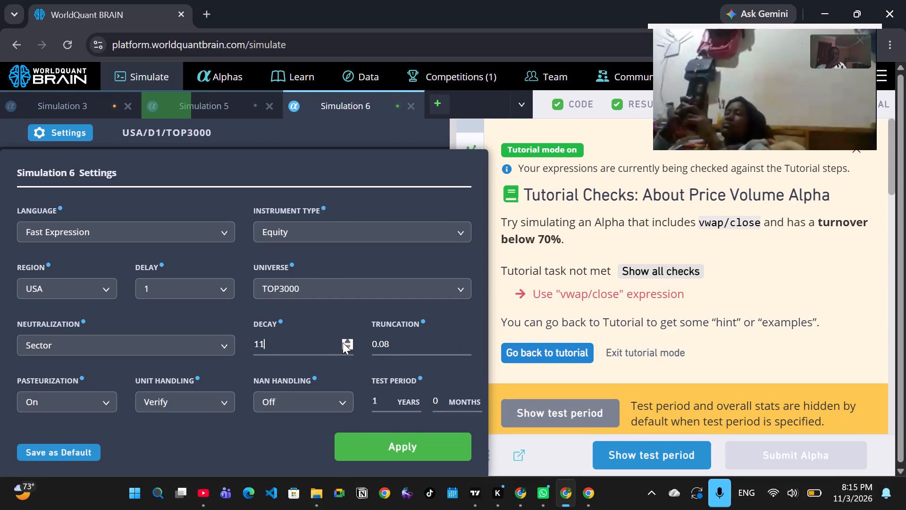
click(343, 342)
click(387, 443)
click(394, 457)
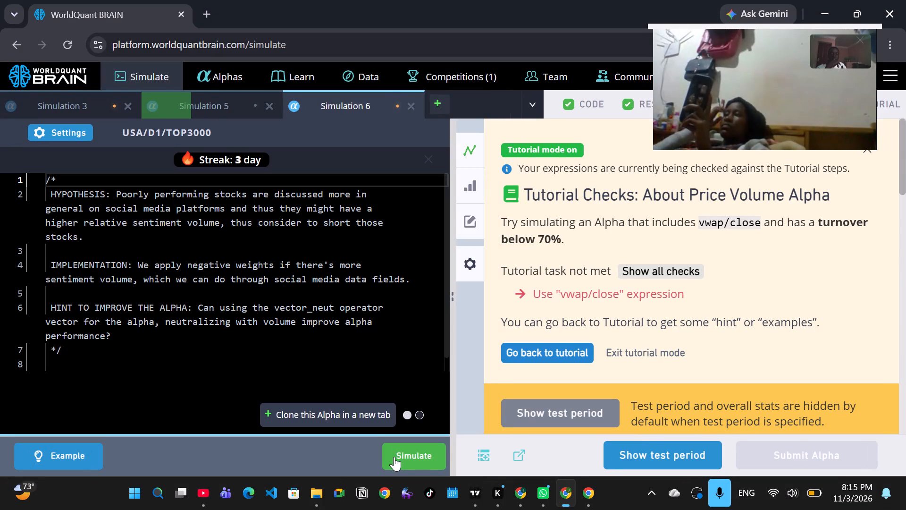
Set Simulation 3's neutralization to Market and its universe to TOP3000.
click(57, 102)
click(68, 137)
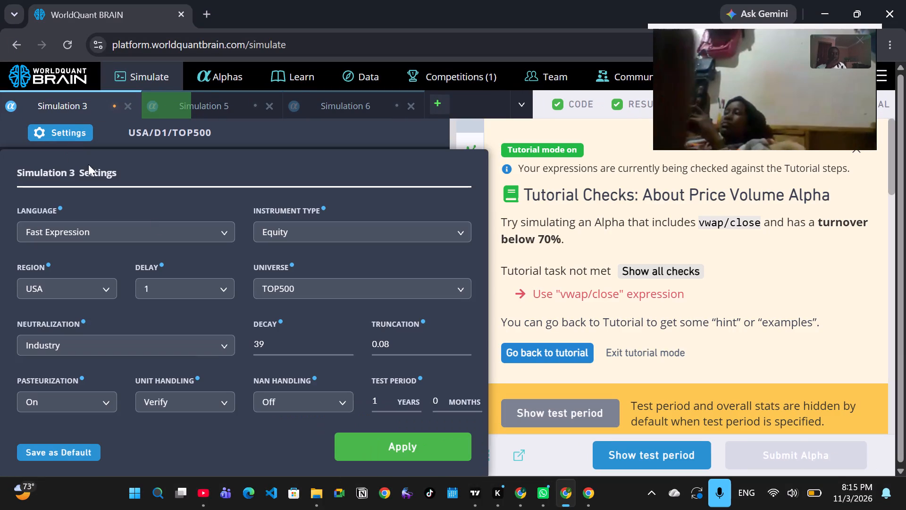
click(206, 355)
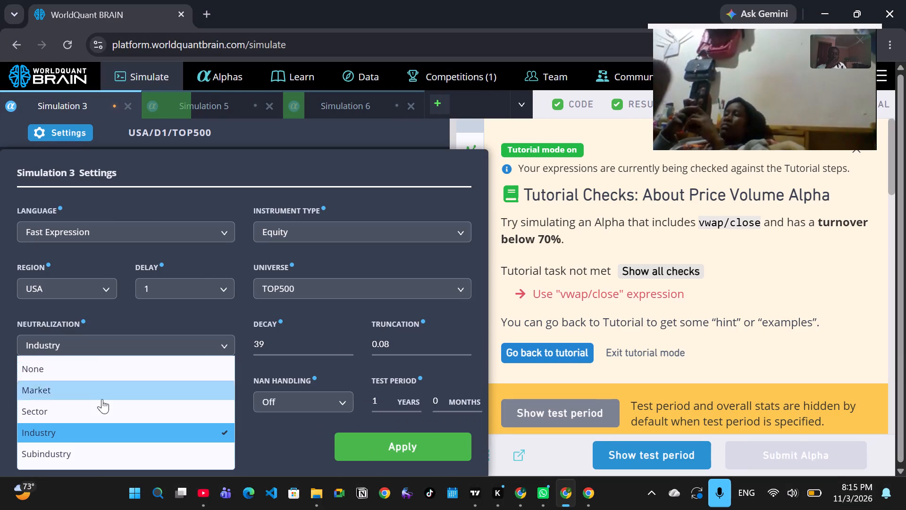
click(102, 400)
click(96, 394)
click(343, 294)
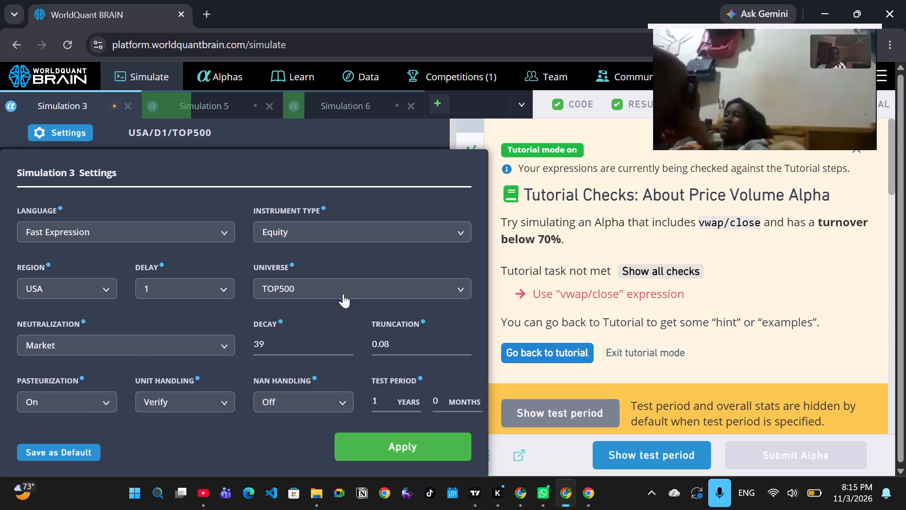
click(311, 318)
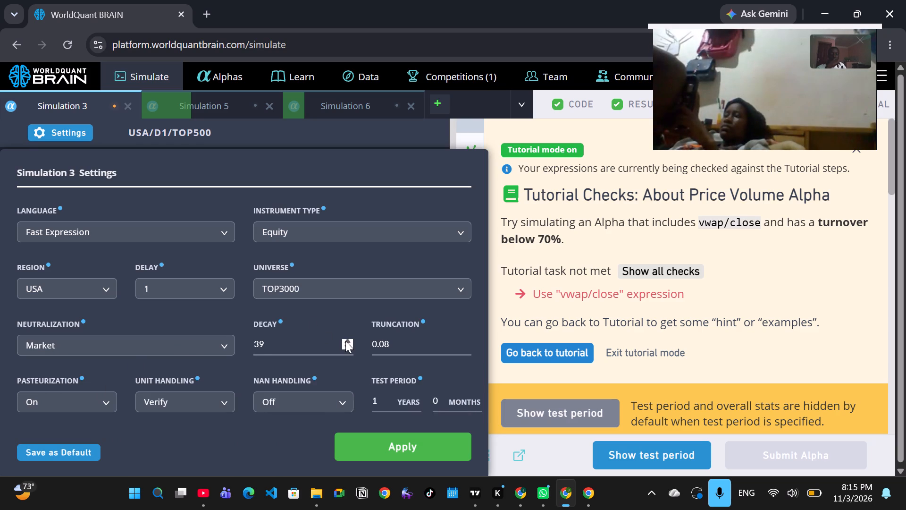
Set Simulation 3's decay to 44 and truncation to 0.11, apply the settings and run its simulation.
triple_click(345, 341)
double_click(345, 341)
triple_click(468, 342)
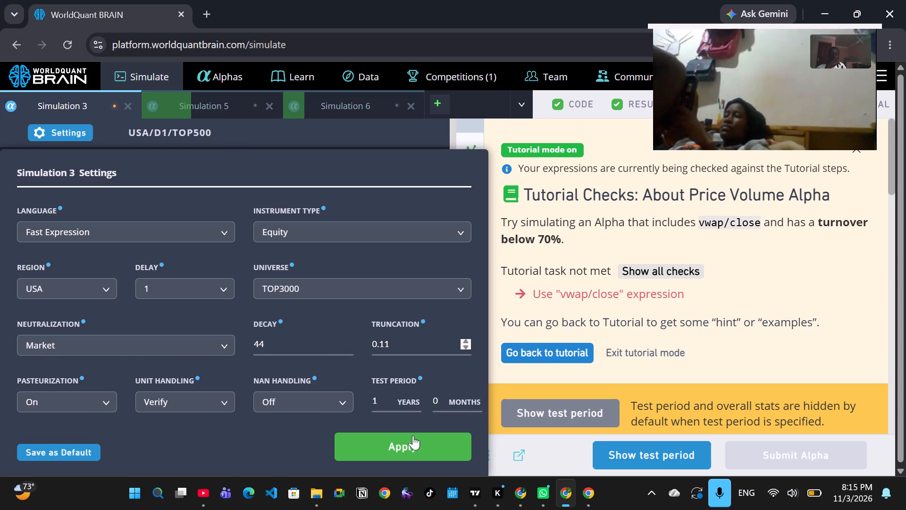
click(413, 435)
click(423, 456)
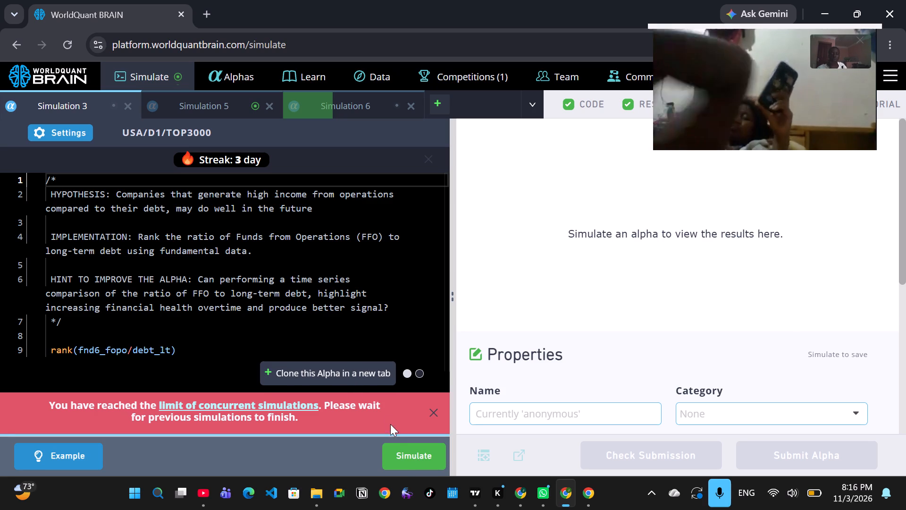
click(409, 455)
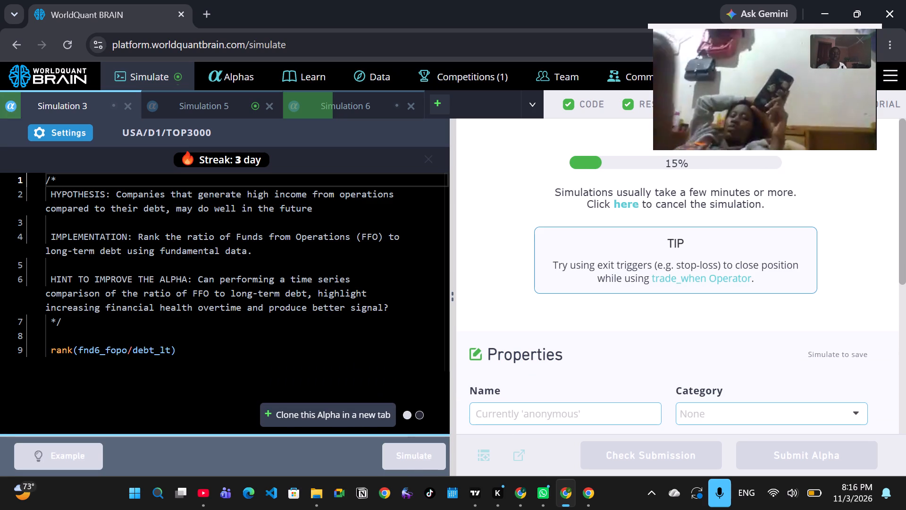
Set Simulation 5's decay to 12 and neutralization to Market, and apply the settings.
click(193, 106)
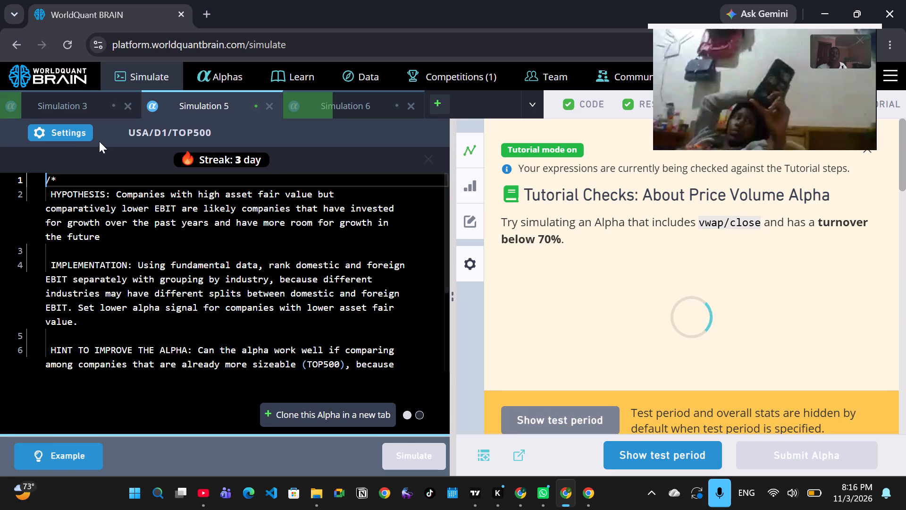
click(83, 135)
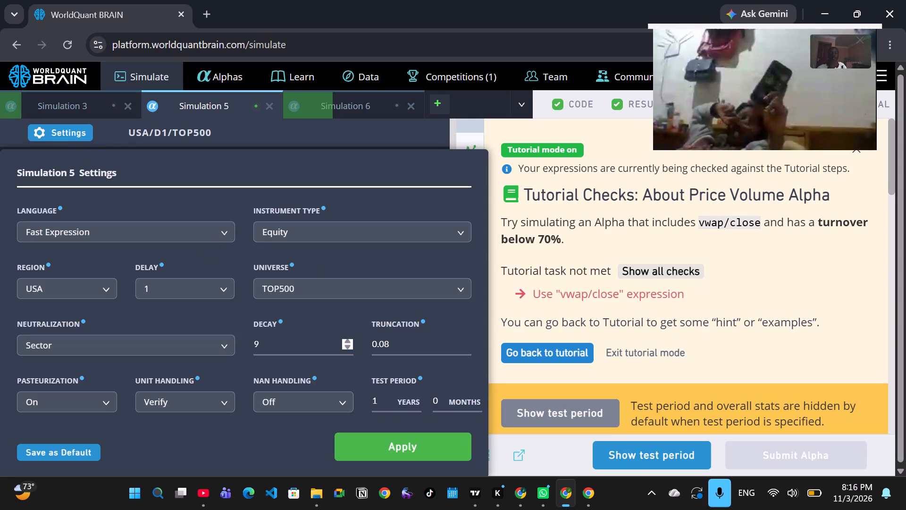
triple_click(348, 342)
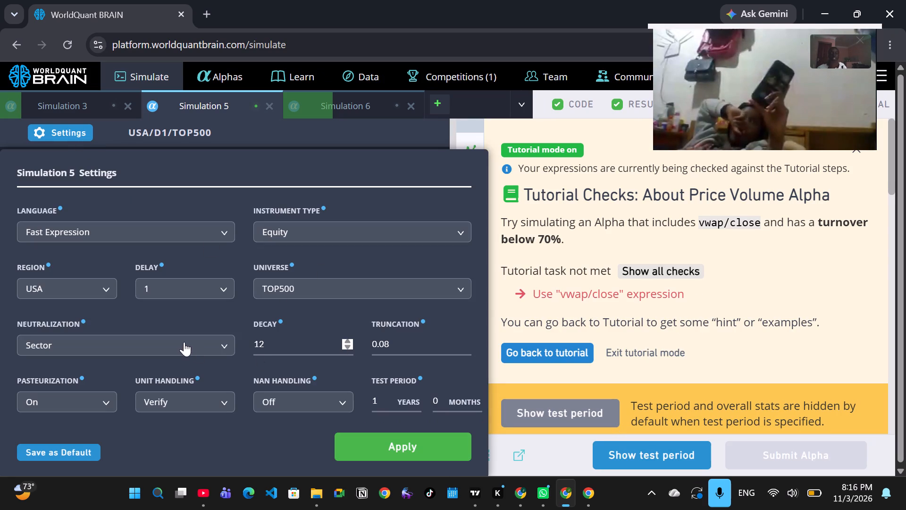
click(184, 342)
click(115, 384)
click(377, 436)
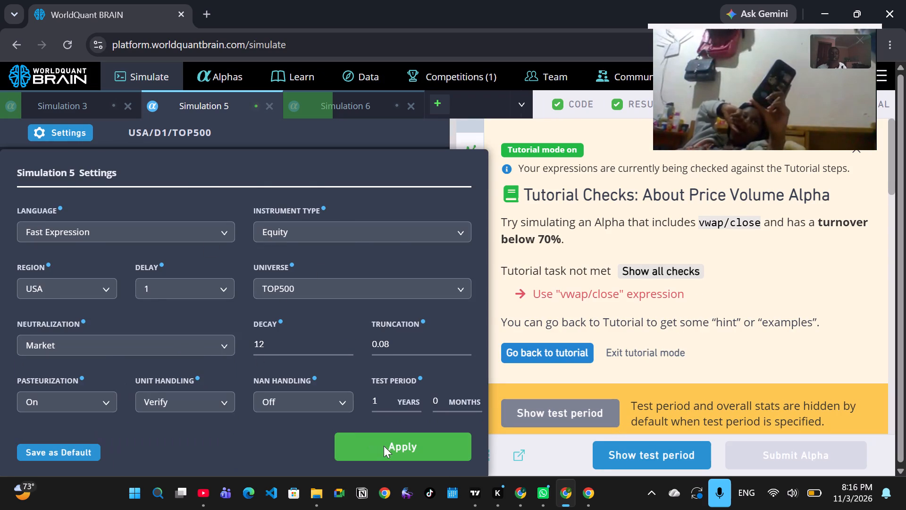
Run Simulation 5 with its updated settings, retrying until the simulation starts.
click(396, 453)
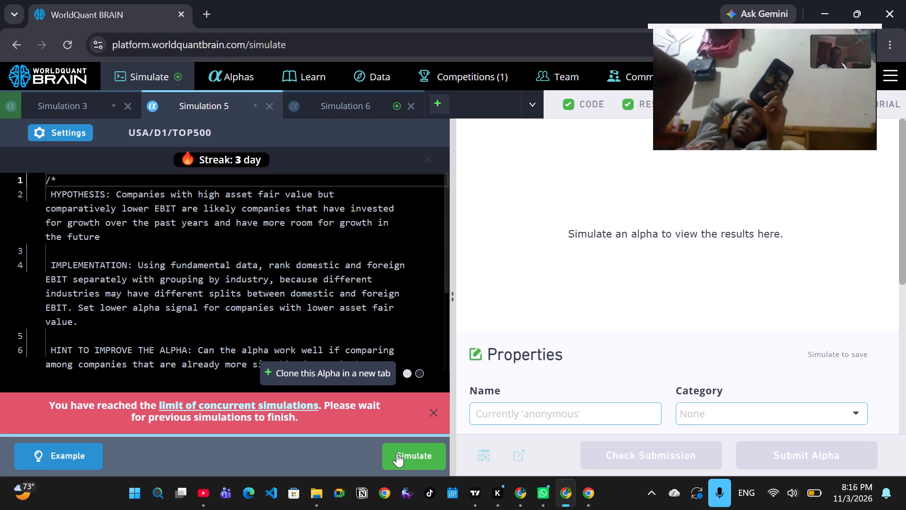
click(397, 453)
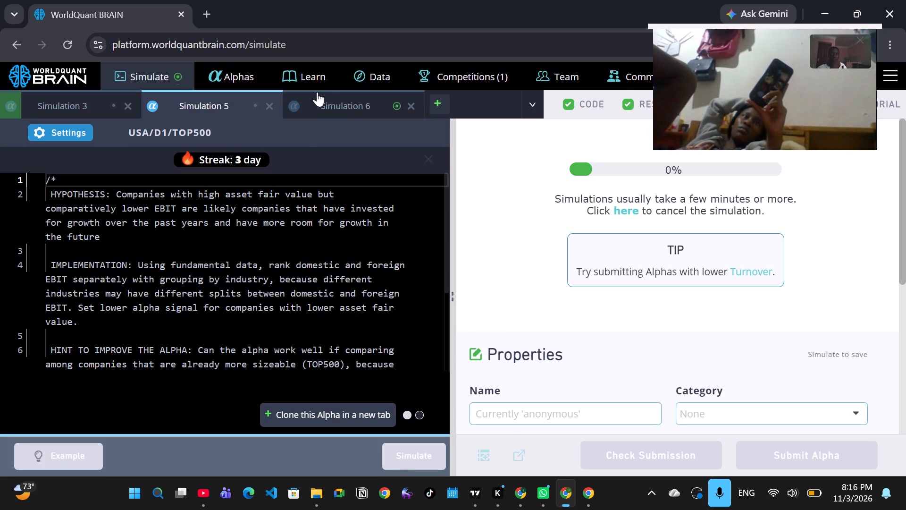
Set Simulation 6's decay to 17, neutralization to Market and universe to TOP200, and apply the settings.
click(325, 102)
click(83, 135)
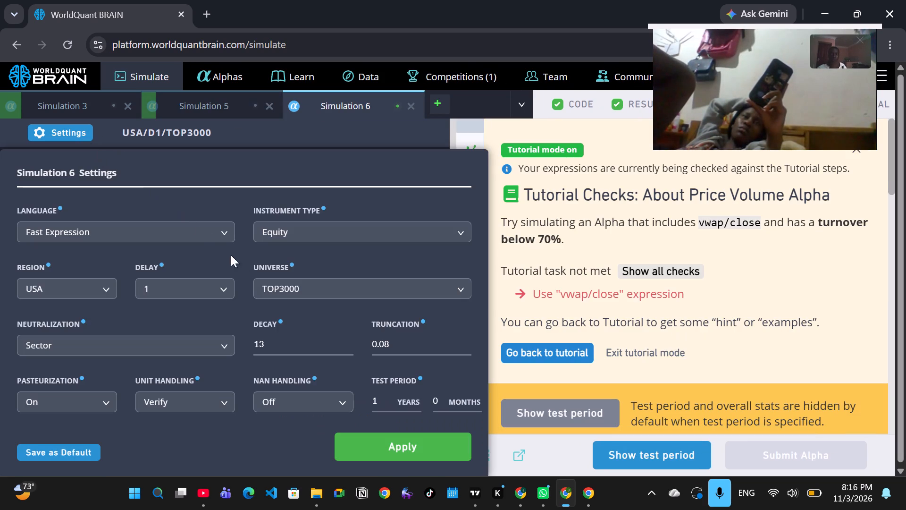
triple_click(344, 343)
click(344, 343)
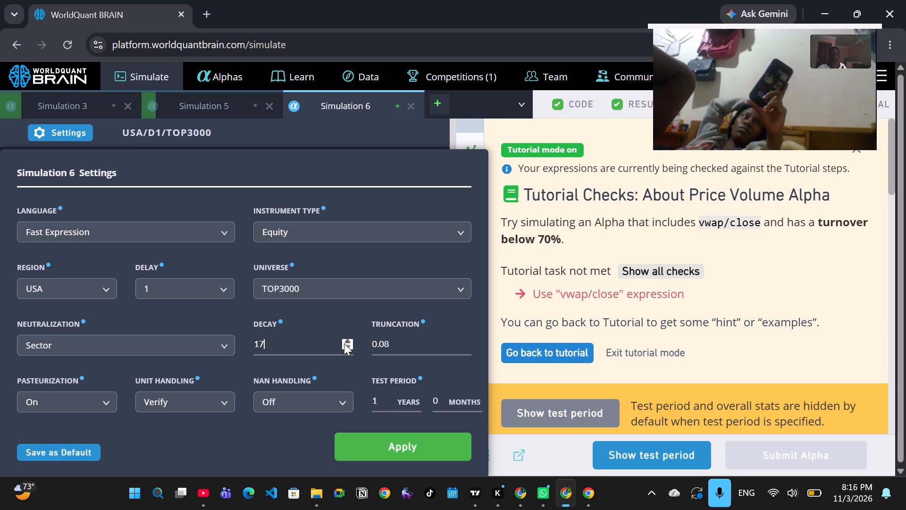
click(224, 346)
click(105, 385)
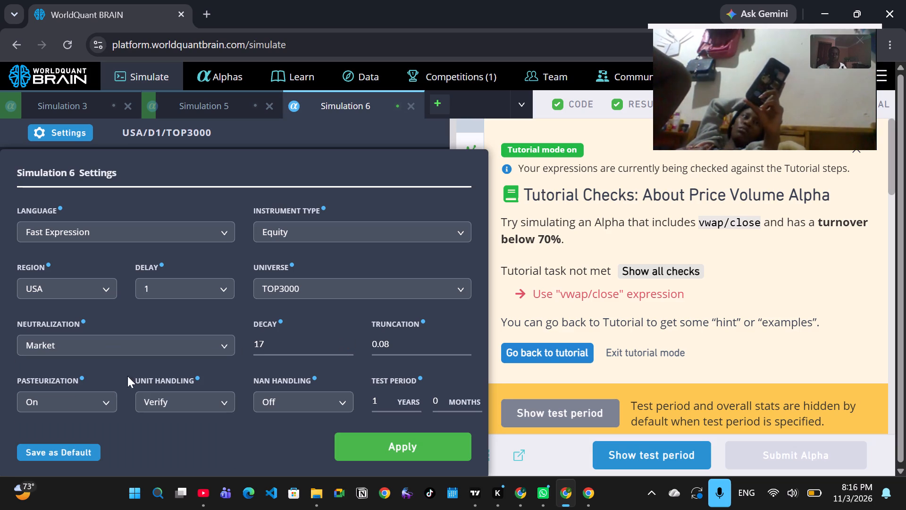
click(309, 290)
click(318, 403)
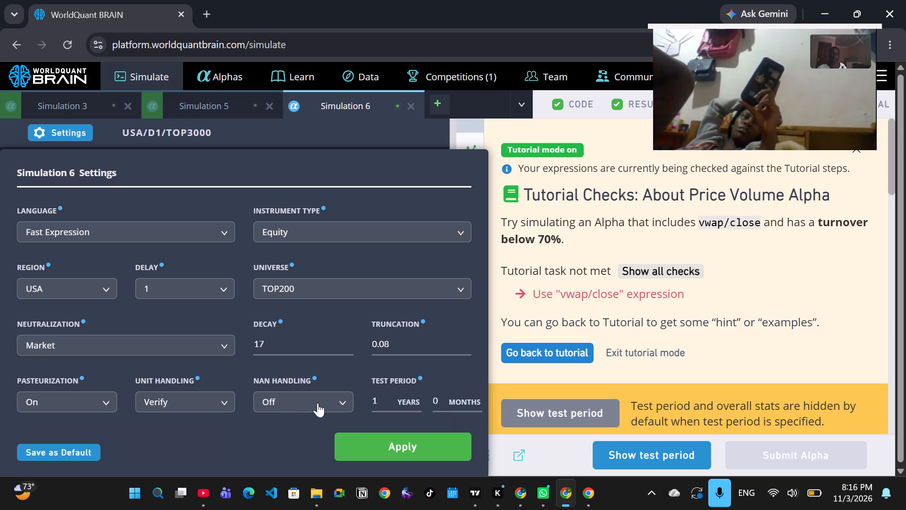
click(371, 442)
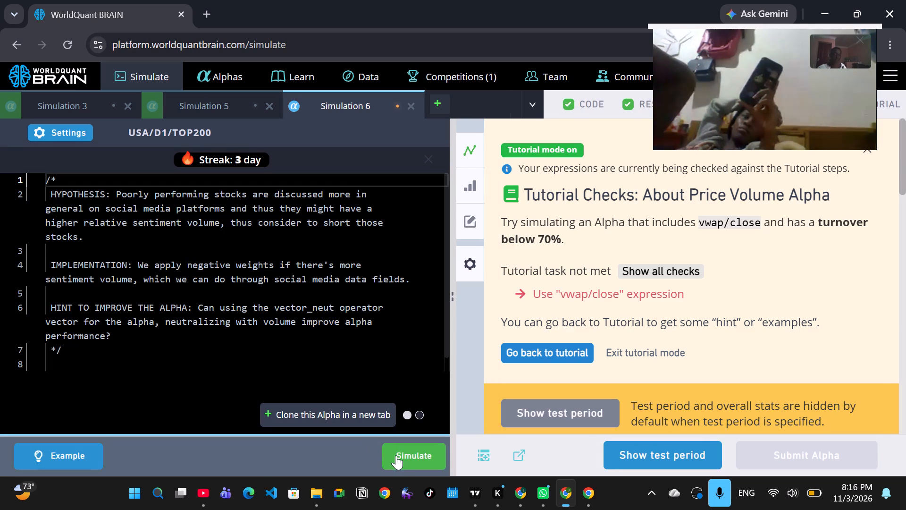
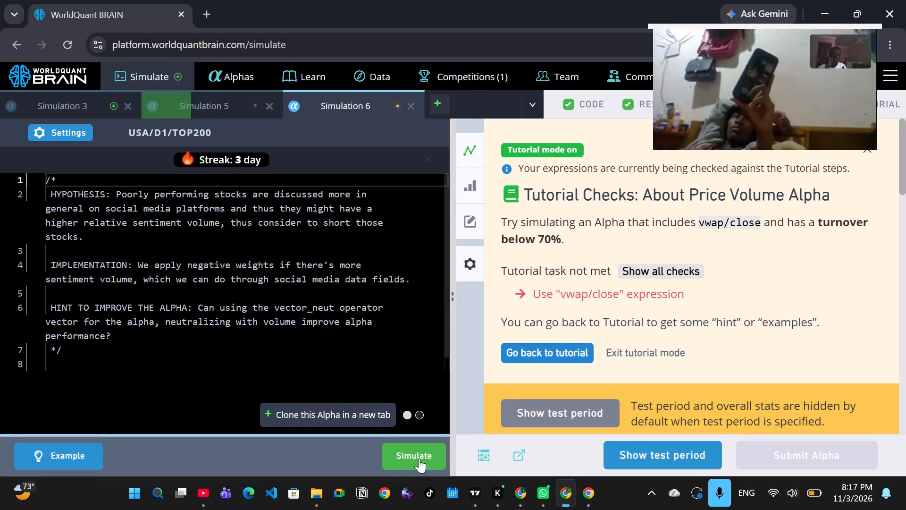
Run the simulation of Simulation 6's social media sentiment volume alpha.
click(419, 459)
Set Simulation 3's decay to 47, neutralization to Industry and universe to TOP200, apply the settings and run its simulation.
click(70, 110)
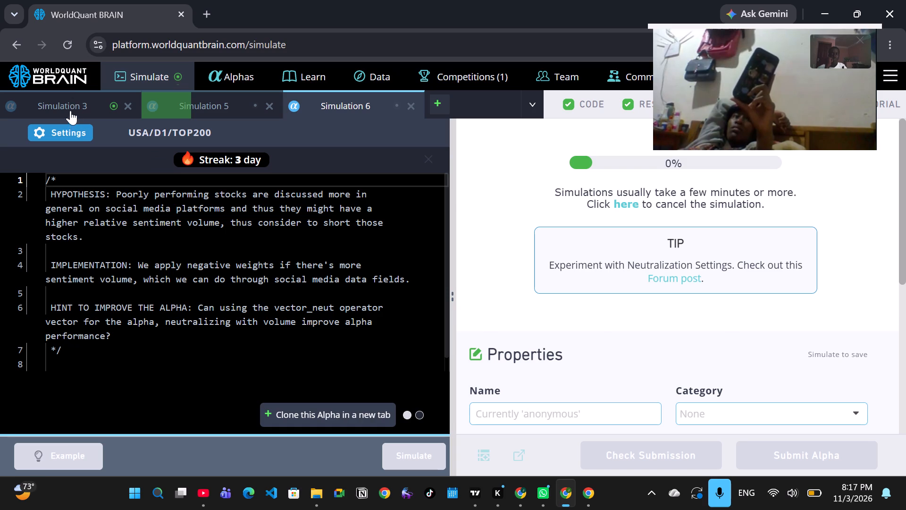
click(74, 124)
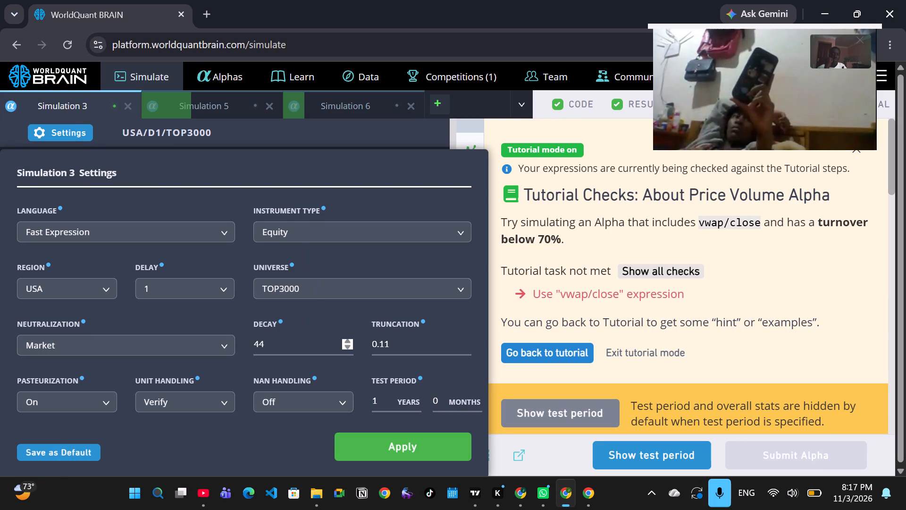
triple_click(345, 342)
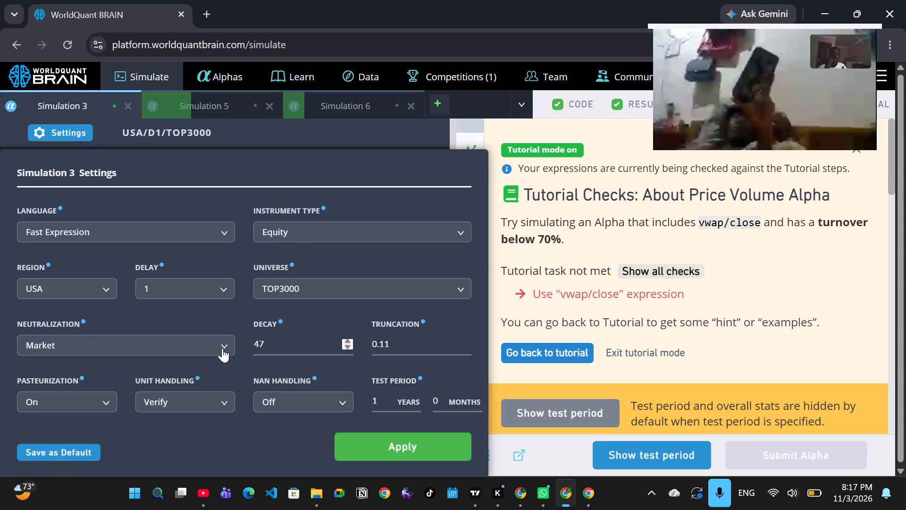
click(222, 348)
click(81, 439)
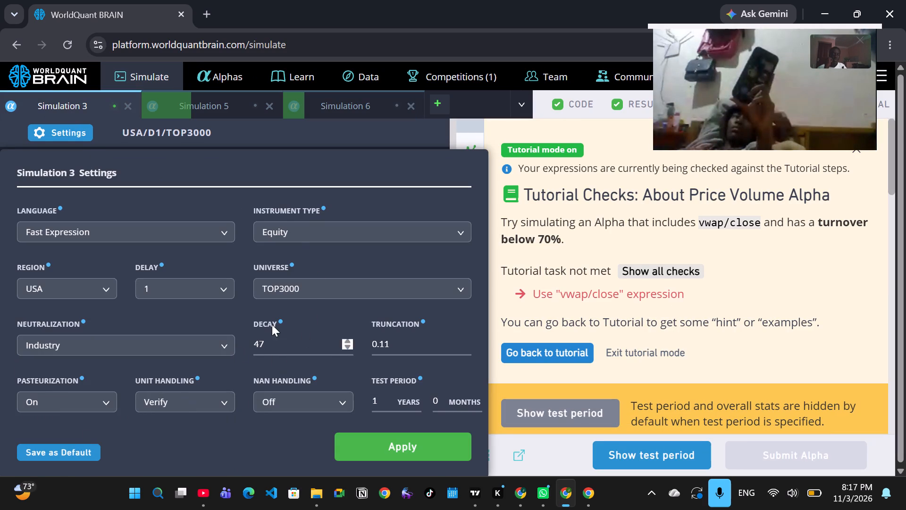
click(302, 285)
click(295, 400)
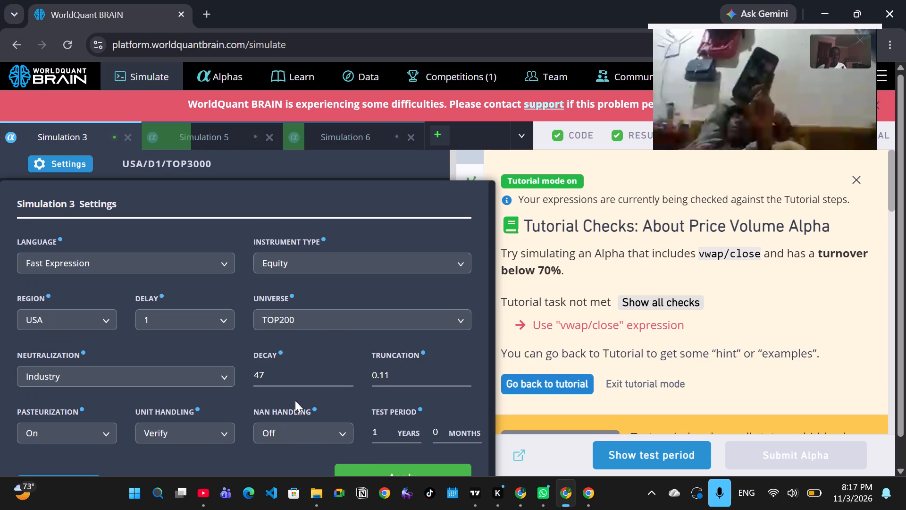
click(394, 466)
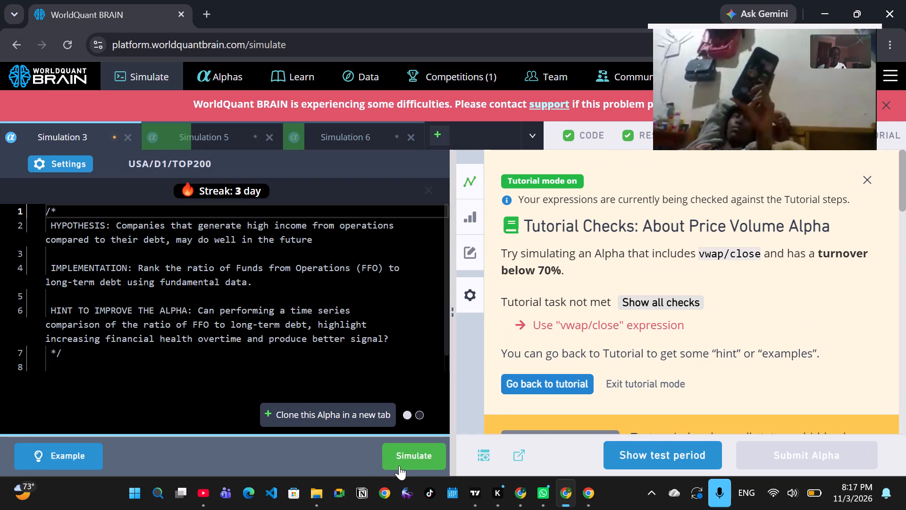
click(400, 466)
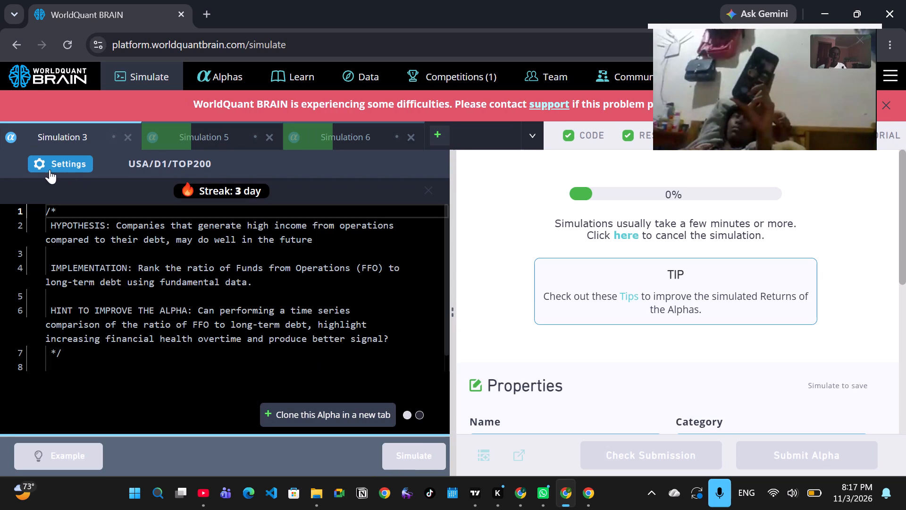
Set Simulation 5's neutralization to Sector, apply the settings and run its simulation, retrying once a simulation slot is free.
click(218, 141)
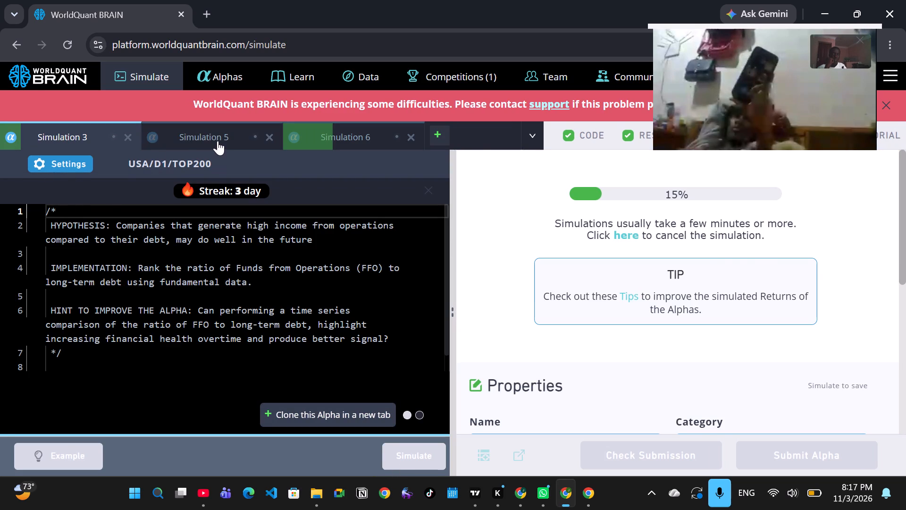
click(70, 161)
click(192, 377)
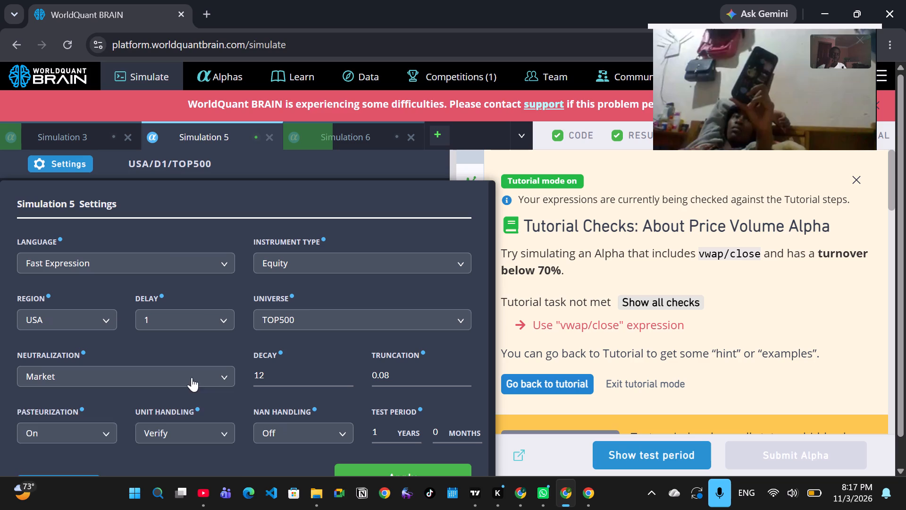
click(83, 449)
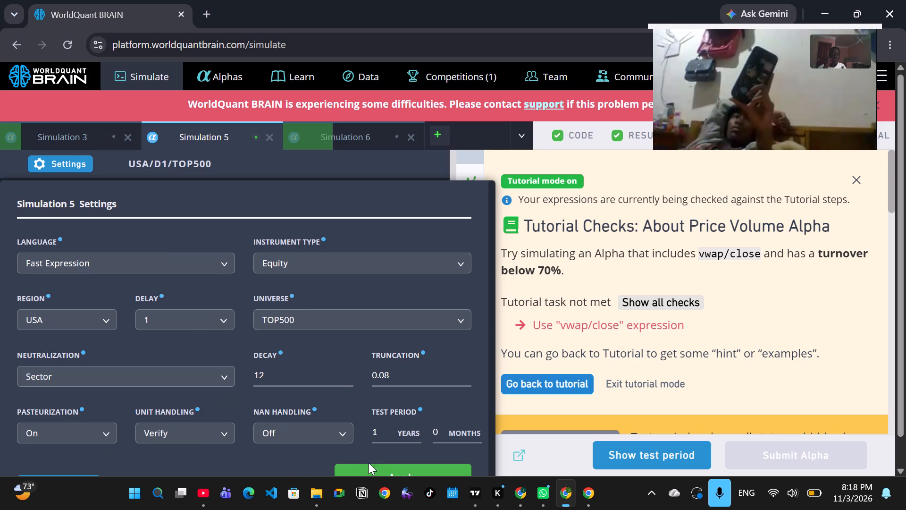
click(374, 469)
click(402, 460)
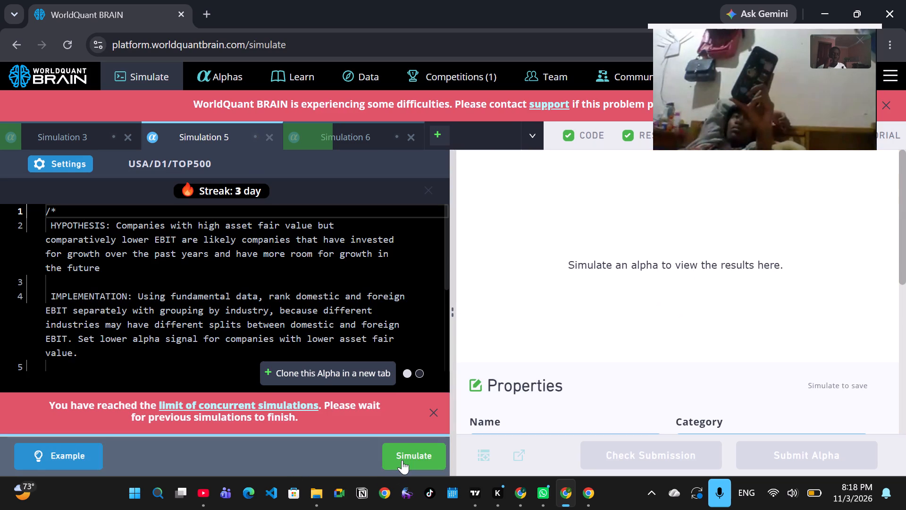
click(433, 415)
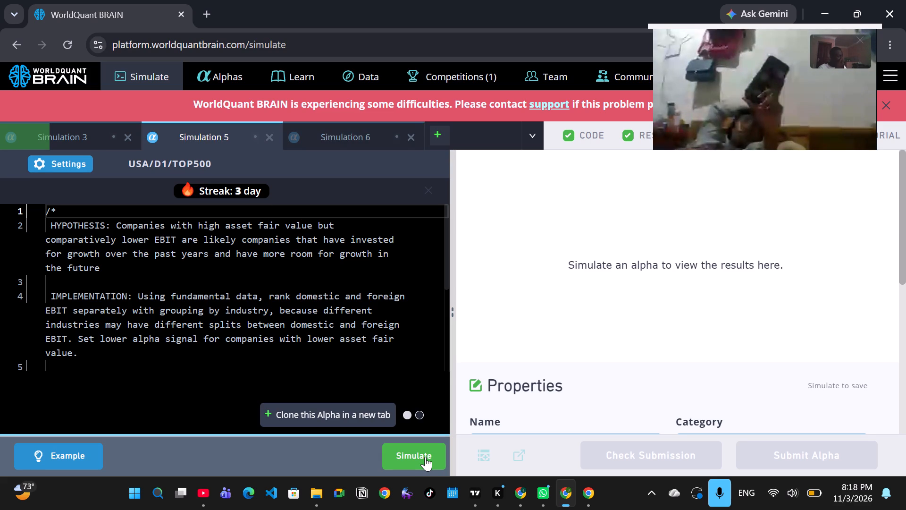
click(425, 457)
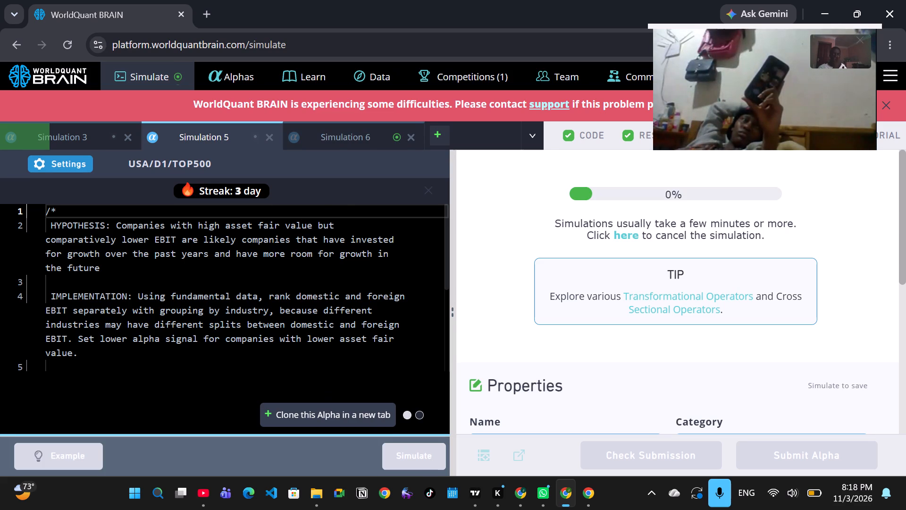
Set Simulation 6's neutralization to Sector, raise its decay slightly, set its universe to TOP2000, apply the settings and run its simulation.
click(362, 131)
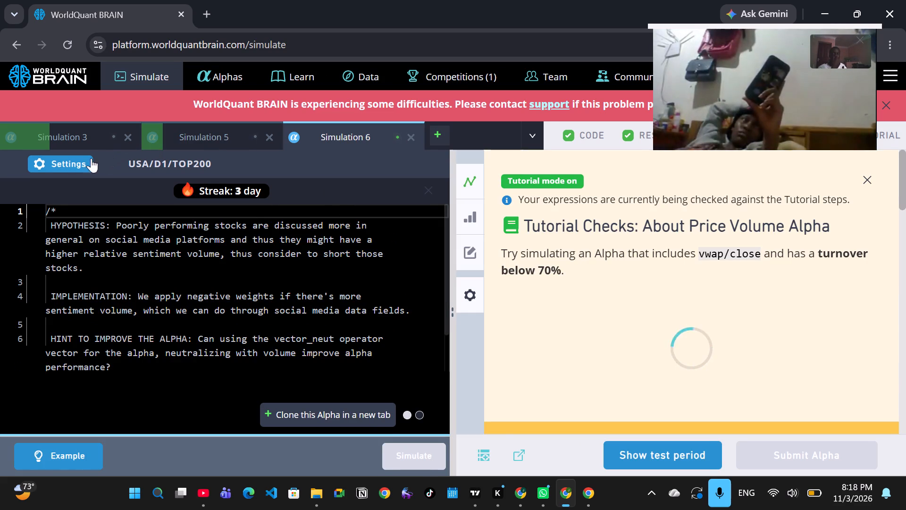
click(67, 164)
click(223, 382)
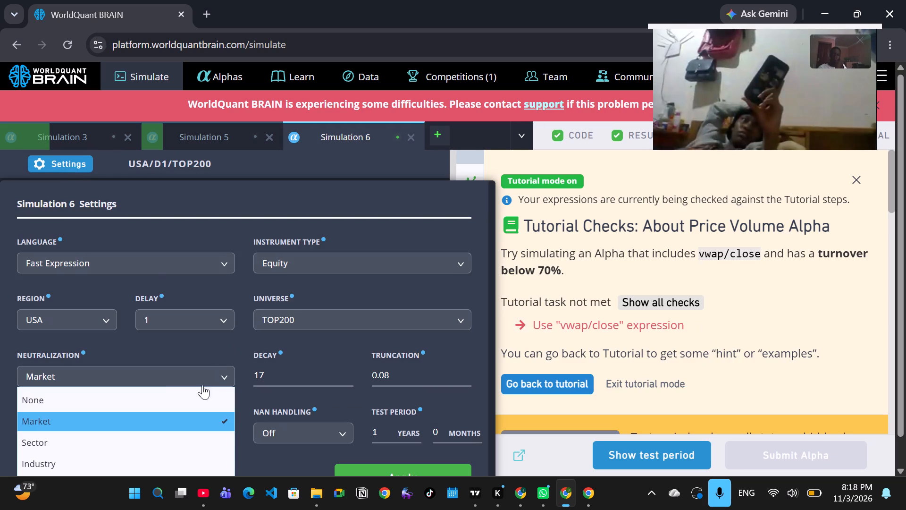
click(87, 451)
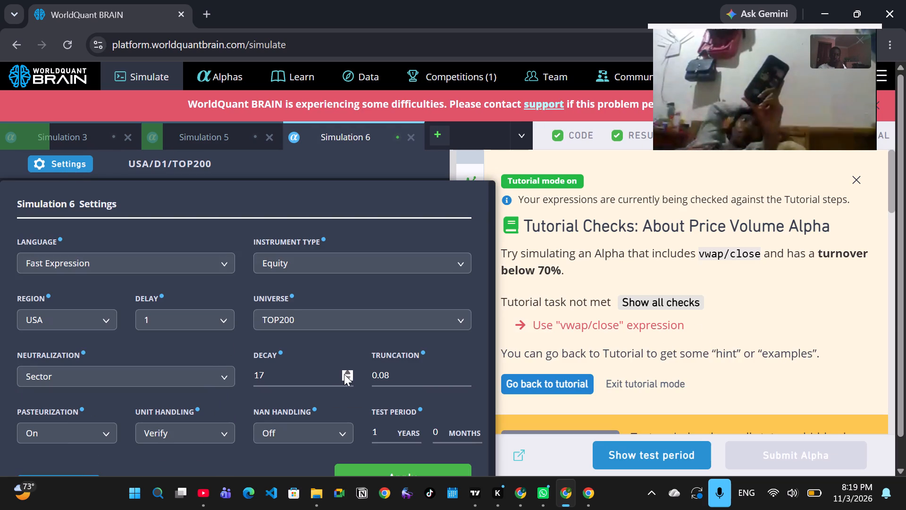
triple_click(347, 370)
click(349, 324)
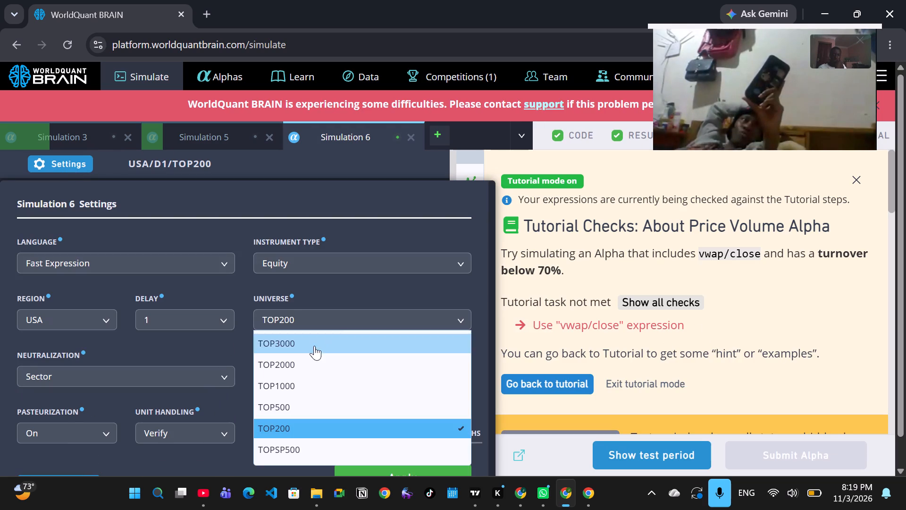
click(295, 361)
click(380, 467)
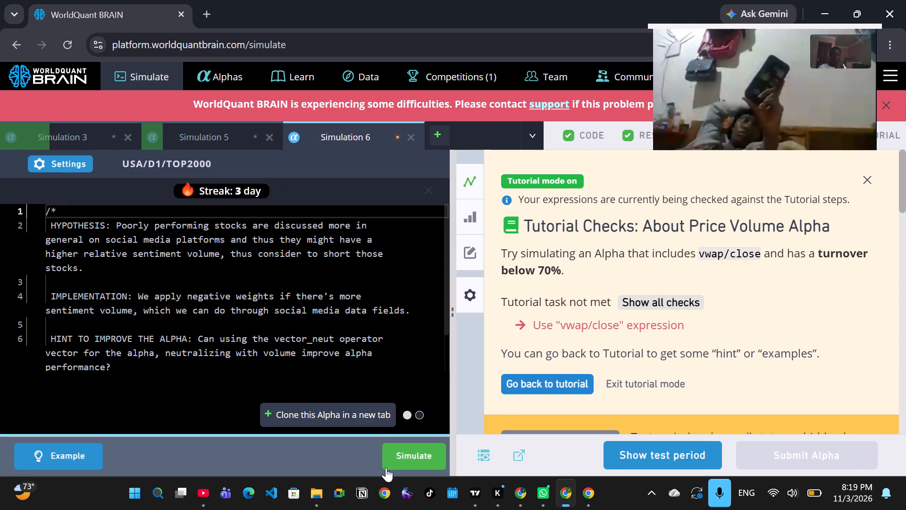
click(411, 459)
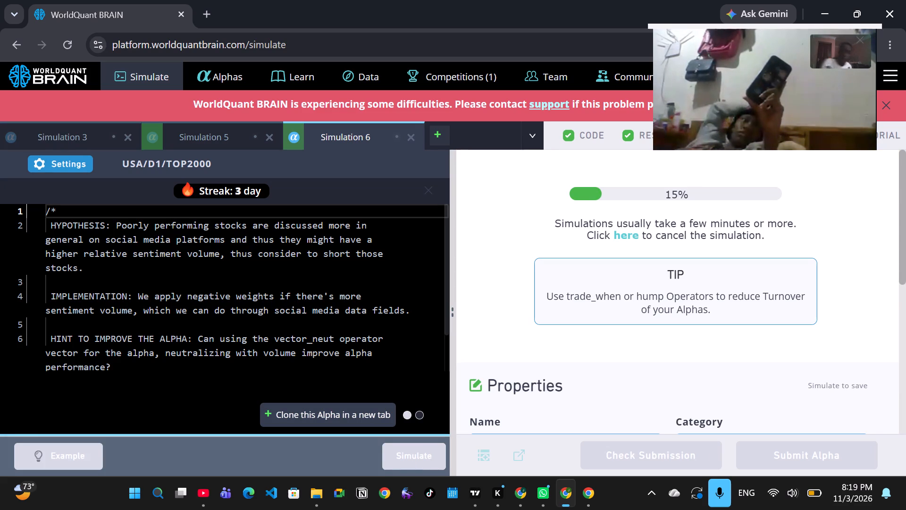
Set Simulation 3's decay to 49, neutralization to None and universe to TOP2000, apply the settings and run its simulation.
click(59, 142)
click(59, 161)
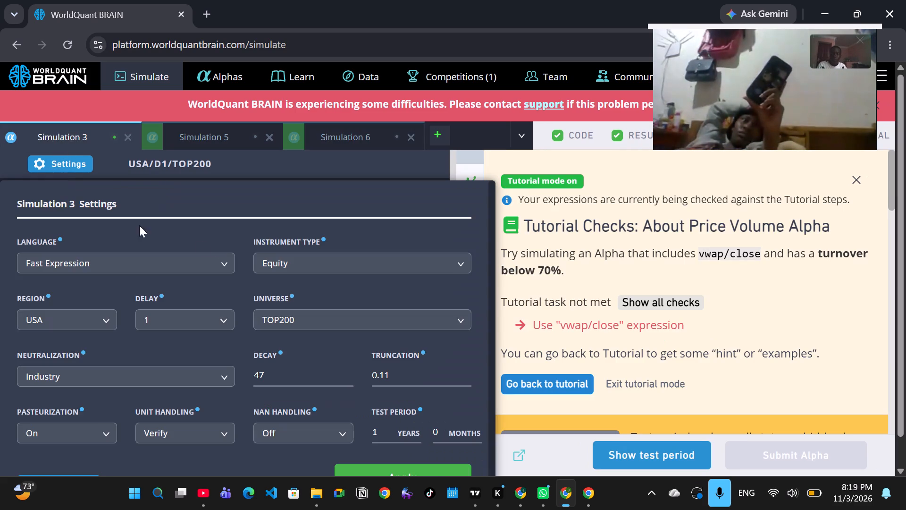
double_click(344, 373)
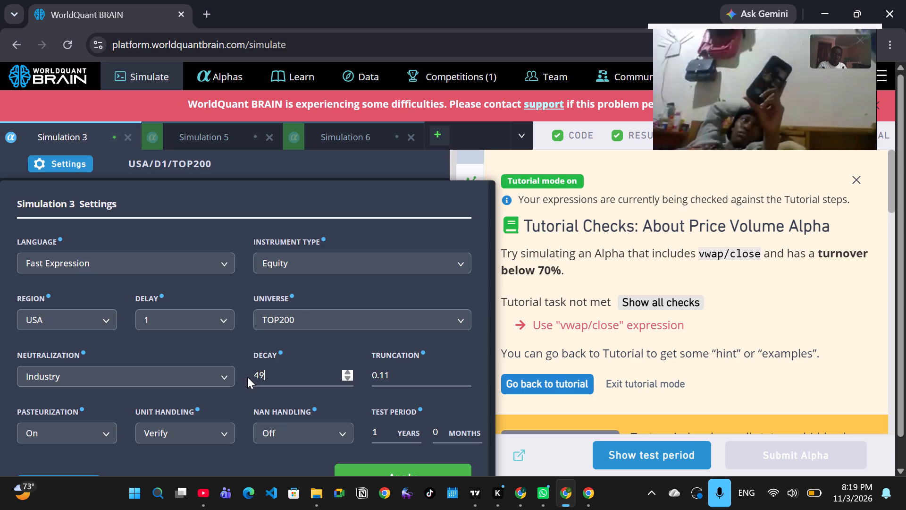
click(214, 380)
click(81, 409)
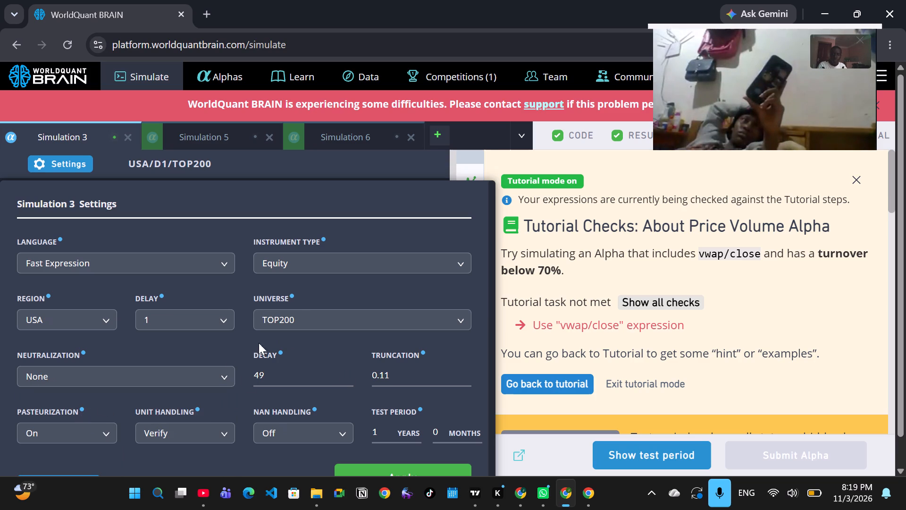
click(330, 328)
click(303, 361)
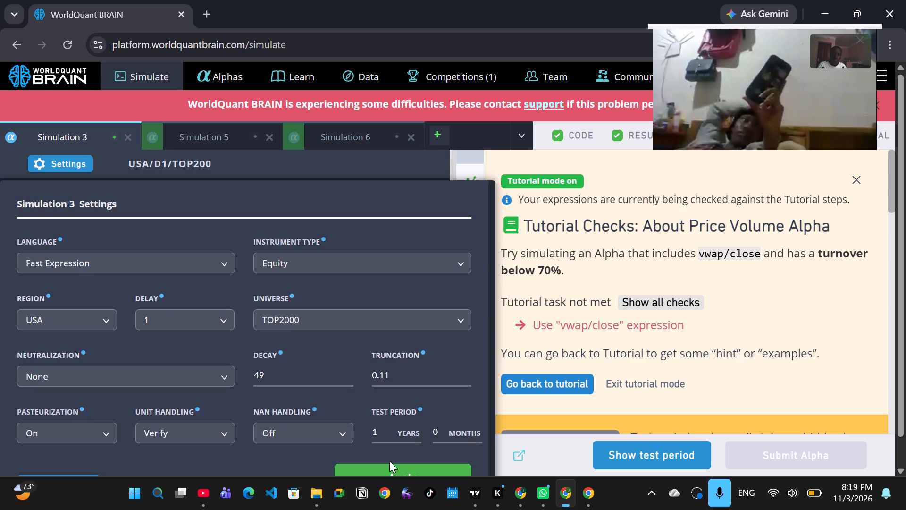
click(391, 465)
click(409, 469)
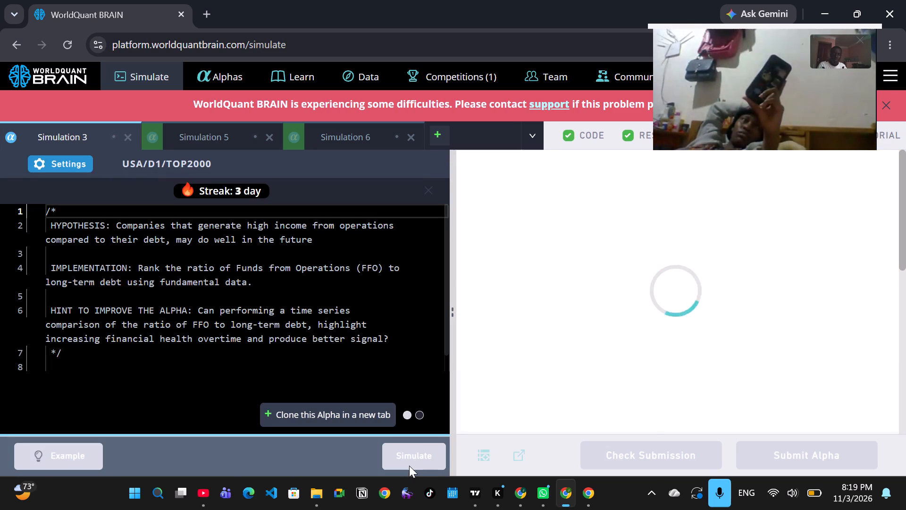
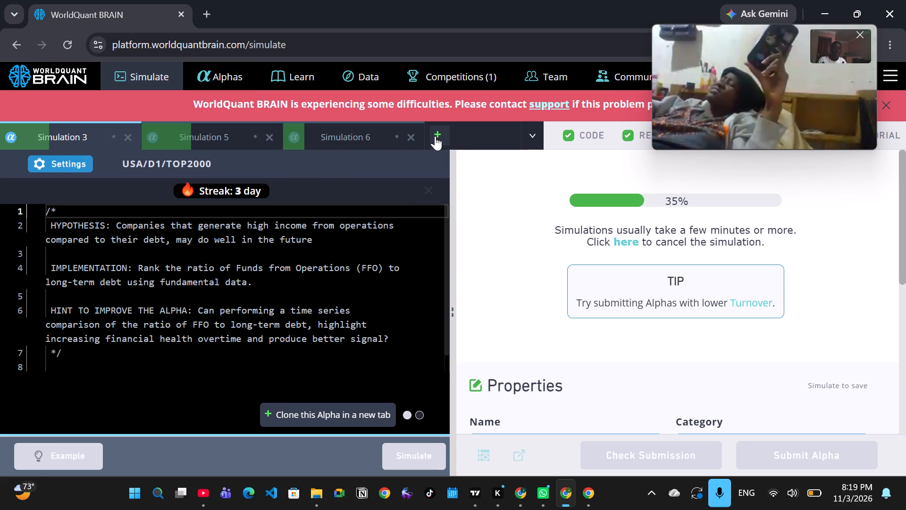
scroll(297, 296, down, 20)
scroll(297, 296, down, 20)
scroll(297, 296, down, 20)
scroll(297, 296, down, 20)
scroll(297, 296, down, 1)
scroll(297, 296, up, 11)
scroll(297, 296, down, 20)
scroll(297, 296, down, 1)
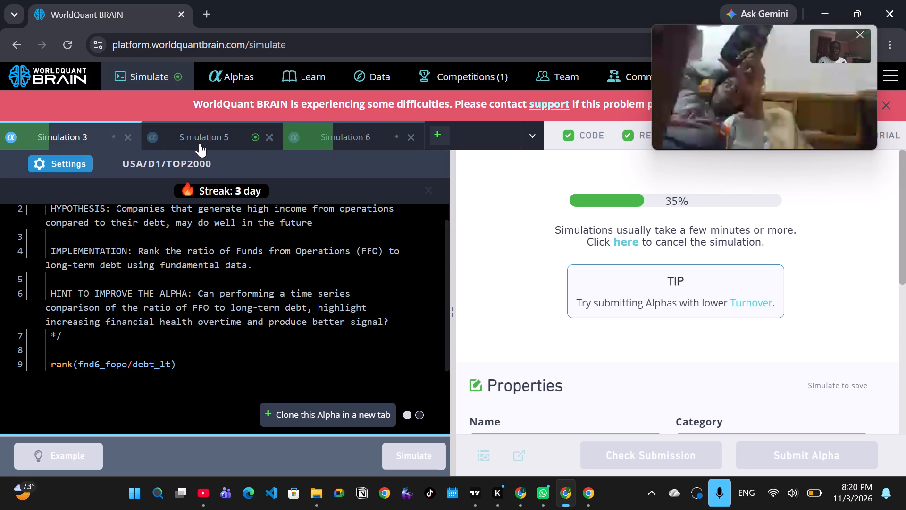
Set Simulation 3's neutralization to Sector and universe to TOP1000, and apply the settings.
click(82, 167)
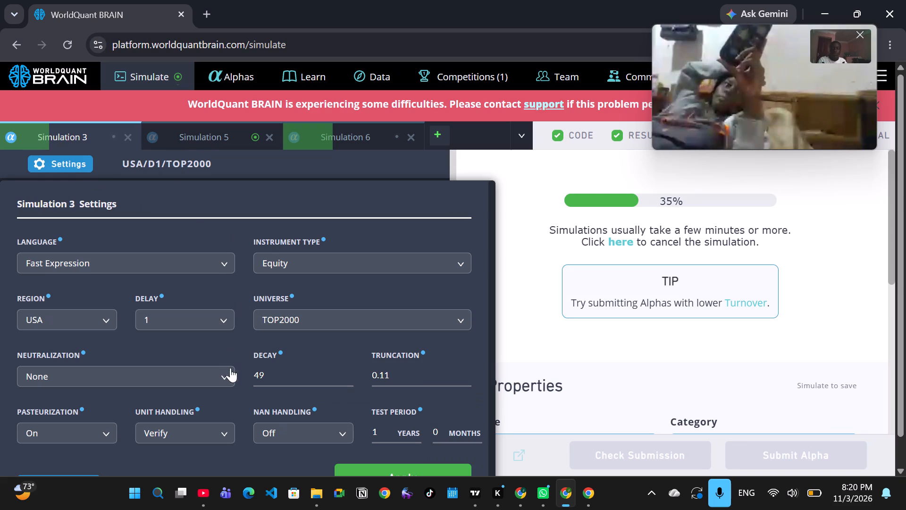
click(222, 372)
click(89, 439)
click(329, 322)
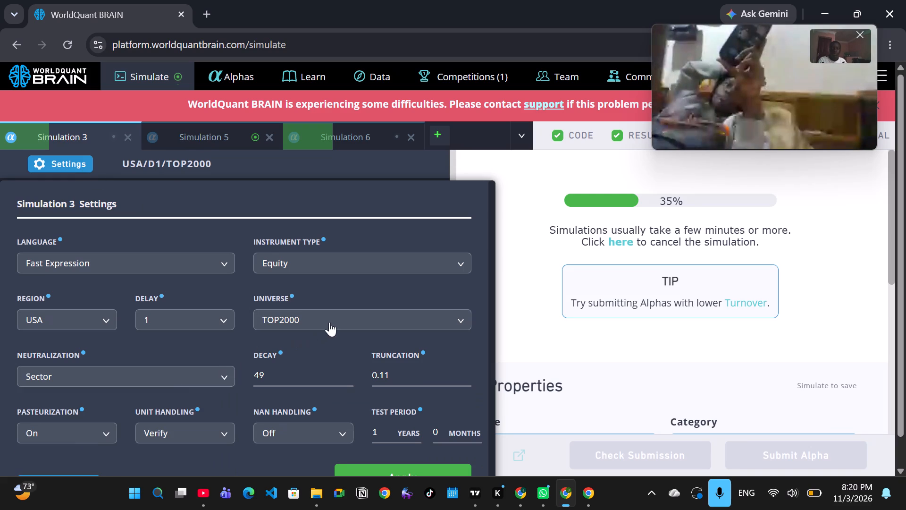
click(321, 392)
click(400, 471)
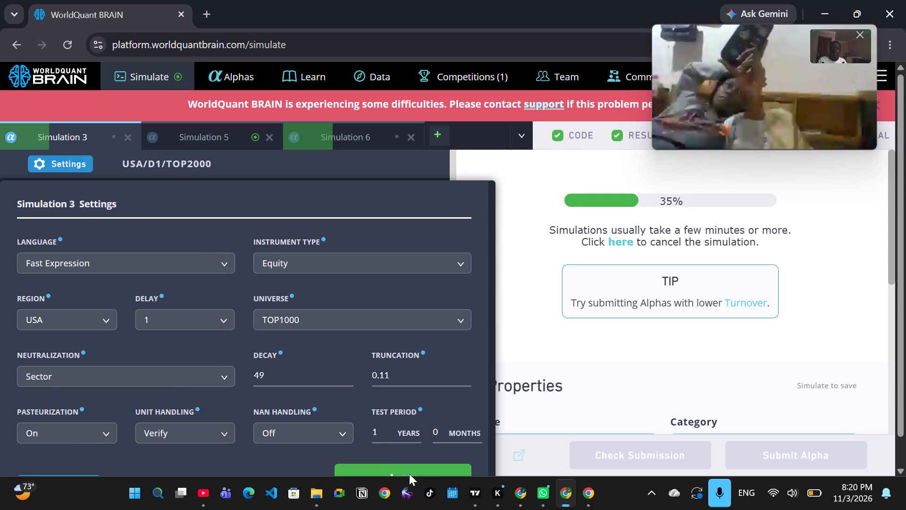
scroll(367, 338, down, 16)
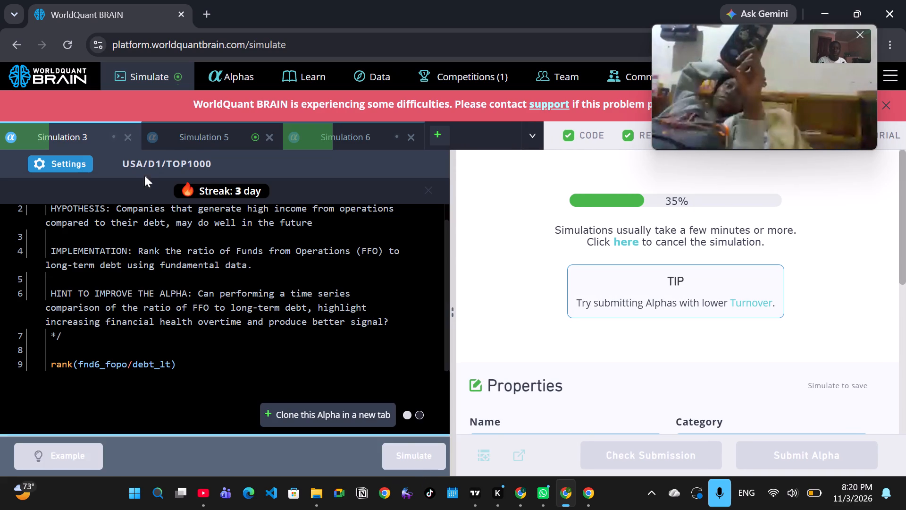
Set Simulation 5's universe to TOP2000, apply the settings and run its simulation.
click(218, 130)
click(66, 169)
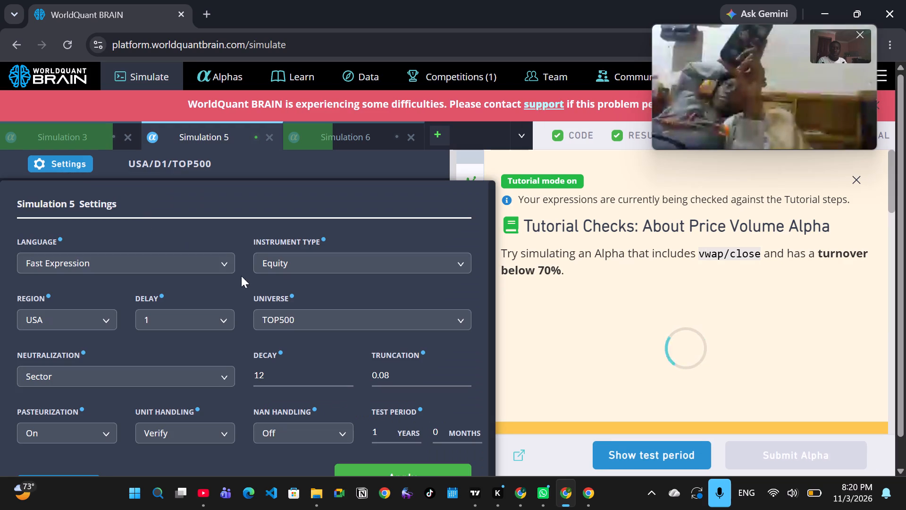
click(375, 316)
click(321, 369)
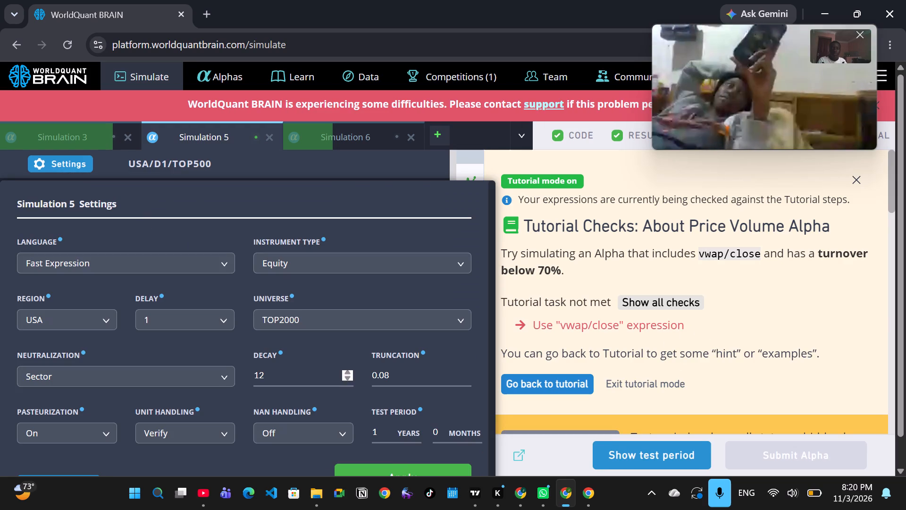
click(405, 467)
click(405, 459)
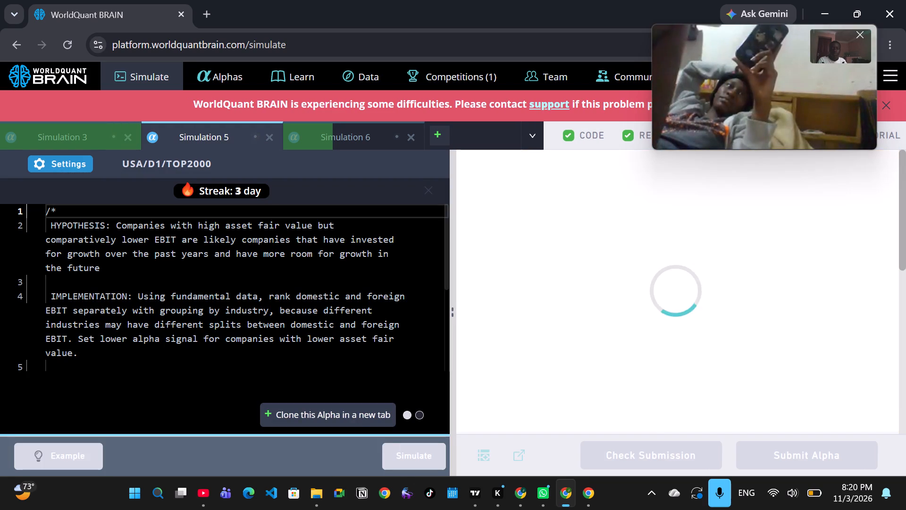
Set Simulation 3's neutralization to Market, universe to TOP2000 and decay to 53, and apply the settings.
click(42, 132)
click(66, 164)
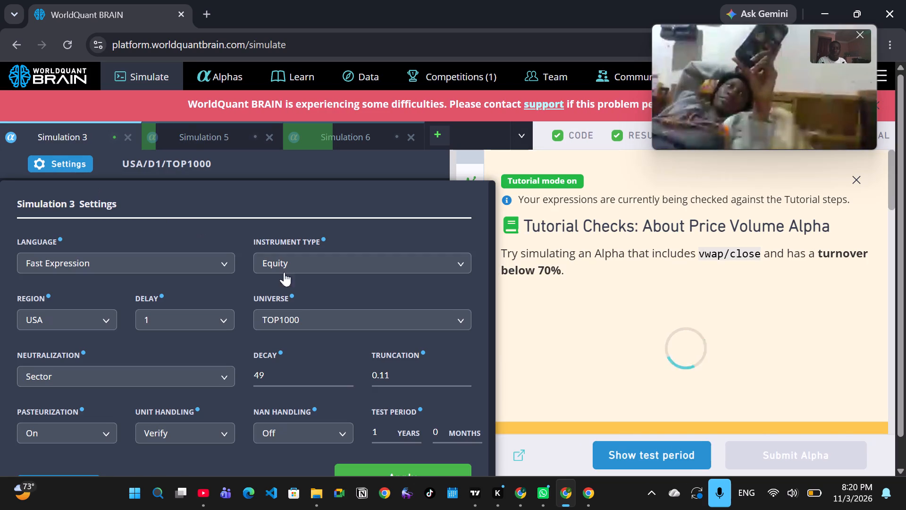
click(195, 381)
click(100, 426)
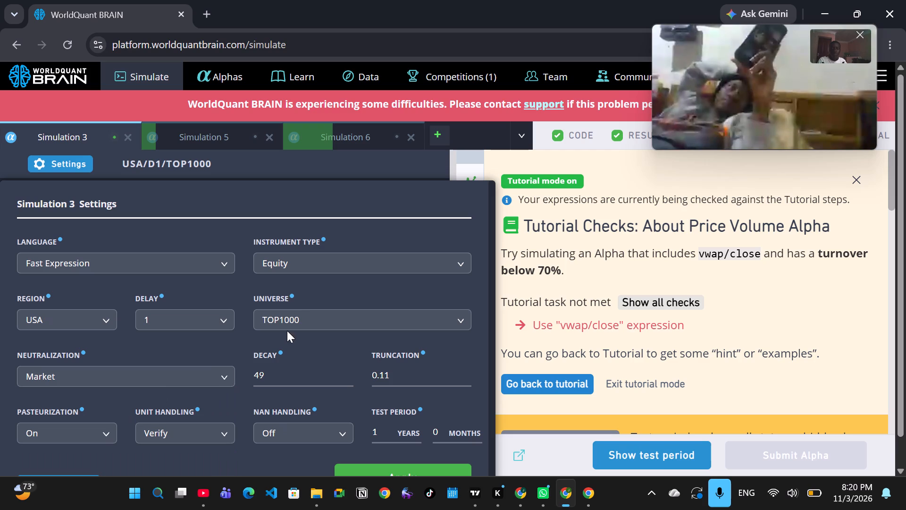
click(310, 320)
click(301, 367)
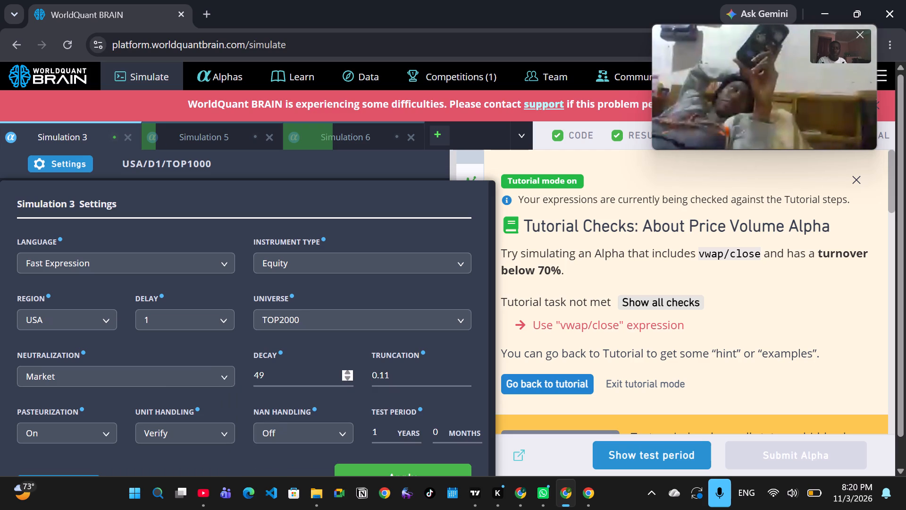
triple_click(345, 371)
click(345, 371)
click(426, 468)
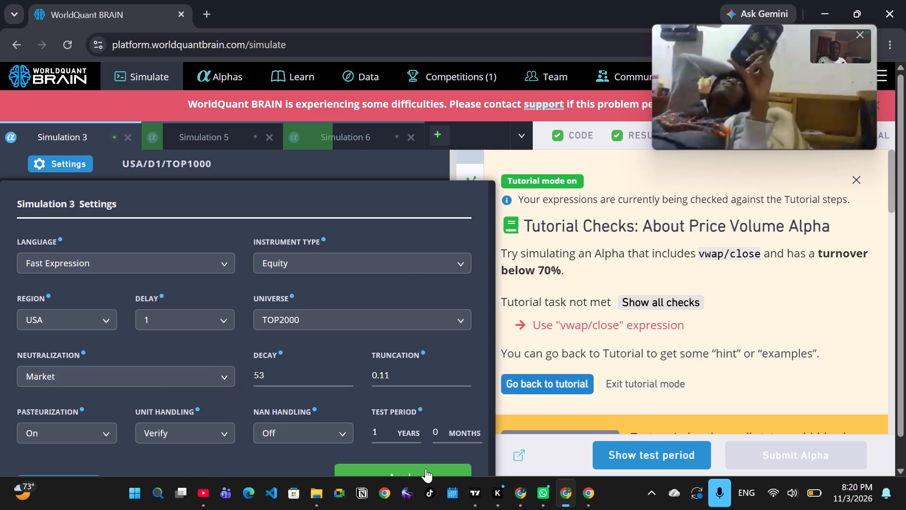
Run Simulation 3 with the newly applied settings.
click(418, 453)
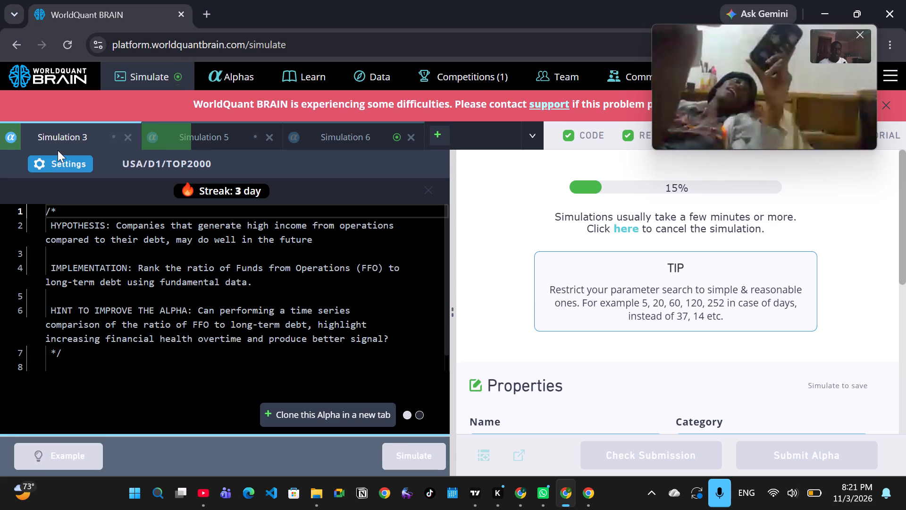
Set Simulation 6's neutralization to Market and universe to TOP1000, apply the settings and run its simulation.
click(339, 131)
click(94, 160)
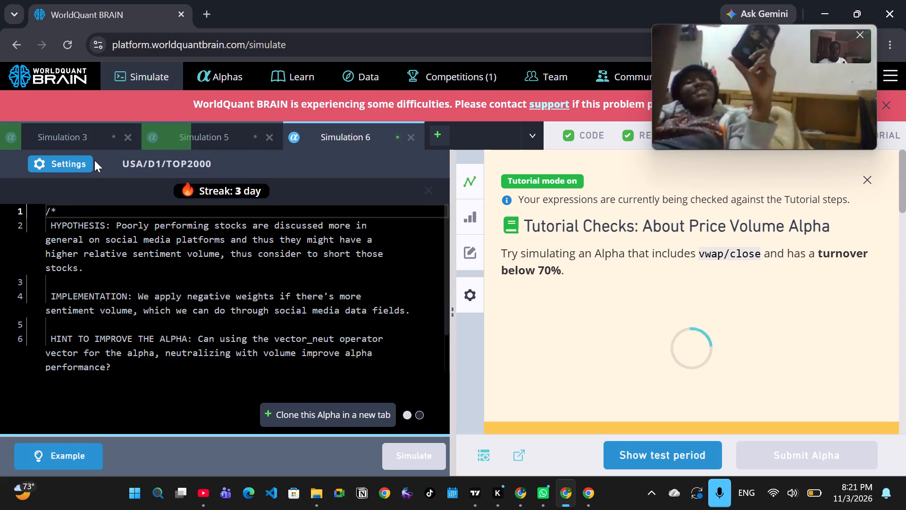
click(80, 167)
click(208, 384)
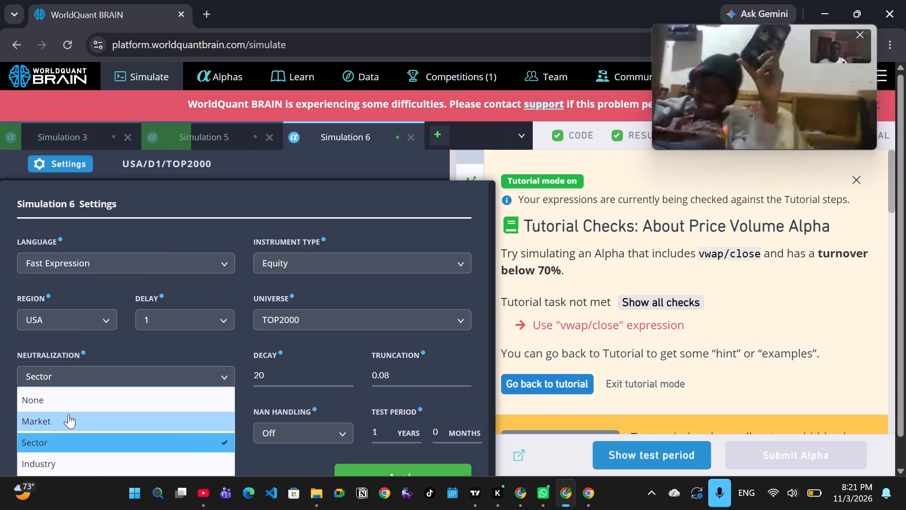
click(67, 414)
click(317, 319)
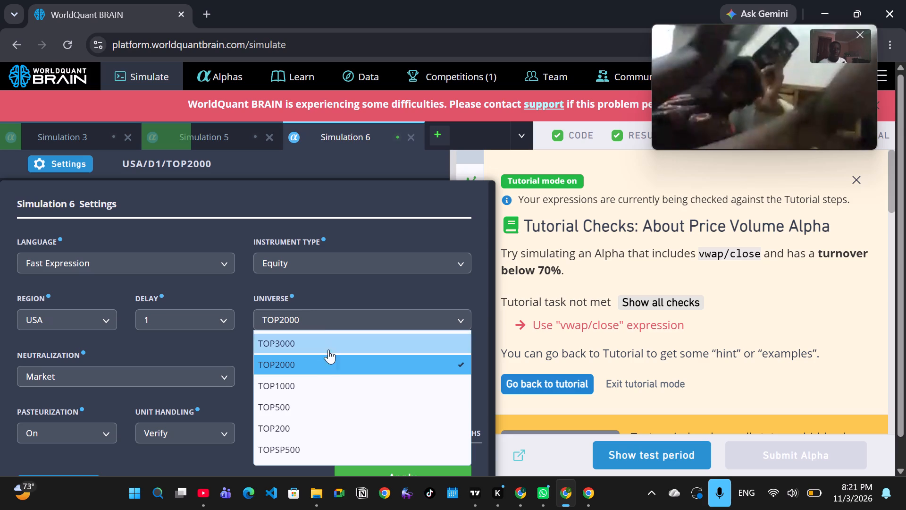
click(304, 391)
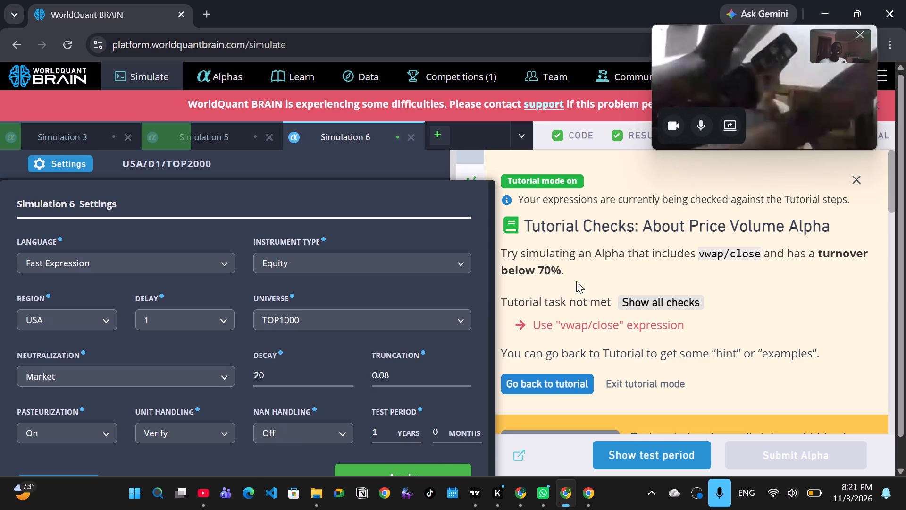
click(443, 467)
click(420, 448)
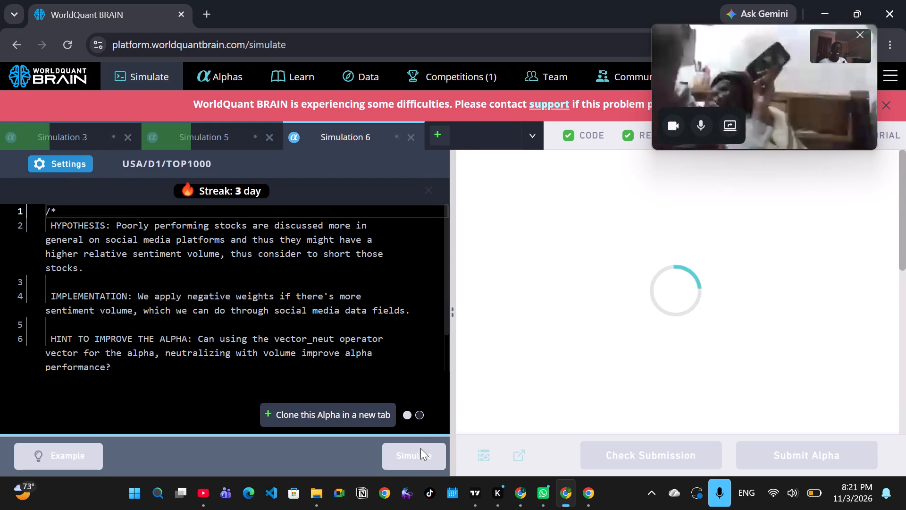
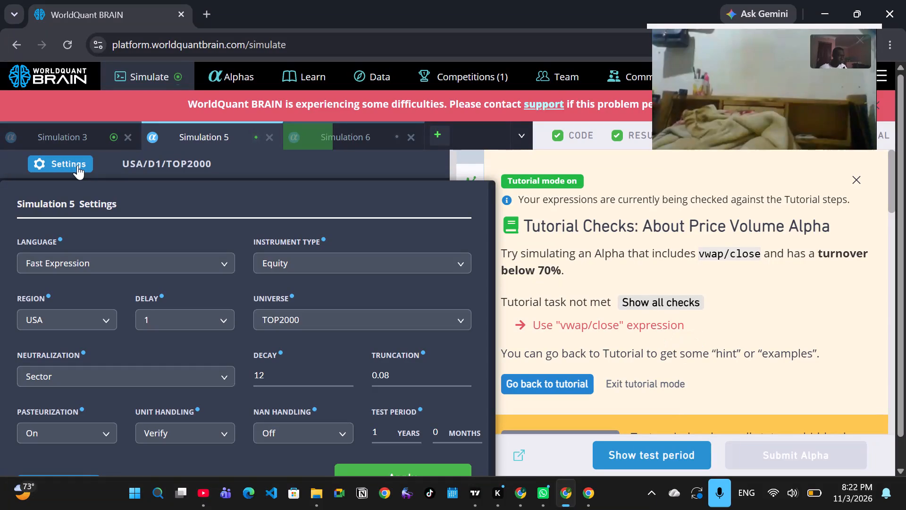
Set Simulation 5's neutralization to None and universe to TOP1000, apply the settings and run its simulation.
click(219, 378)
click(81, 410)
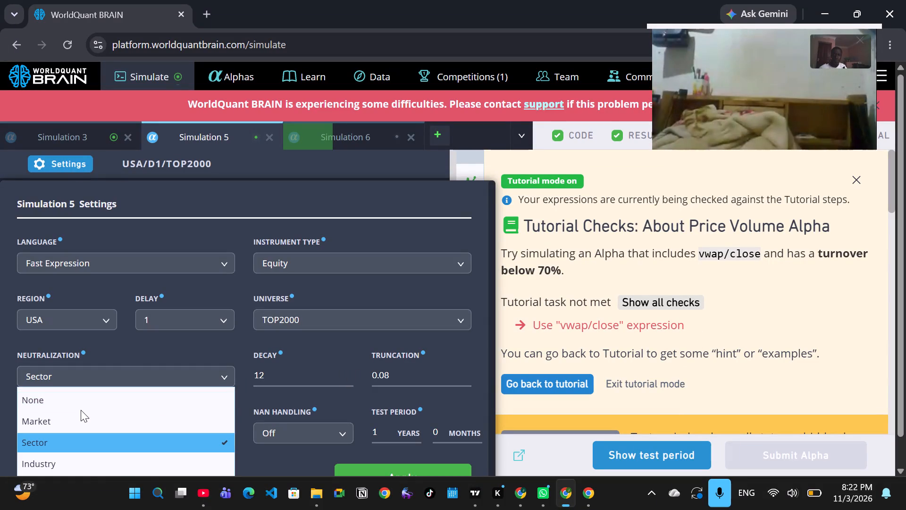
click(83, 404)
click(367, 328)
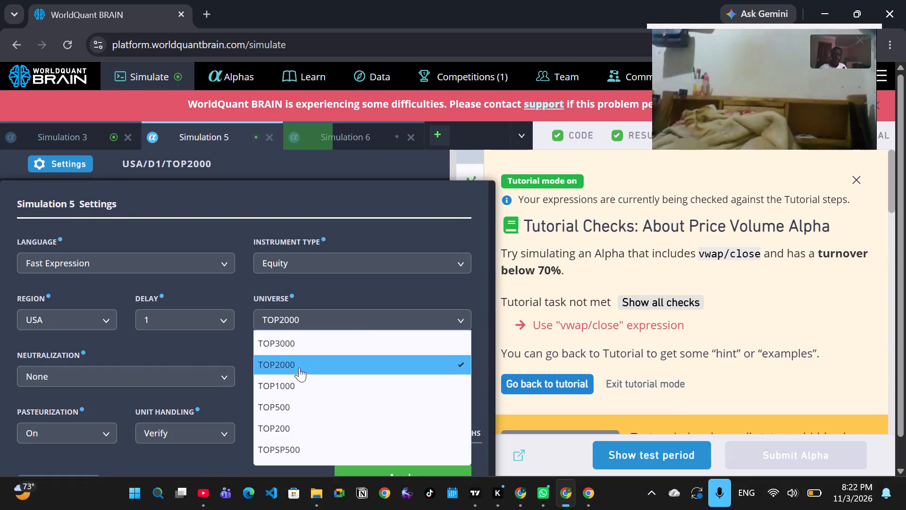
click(294, 389)
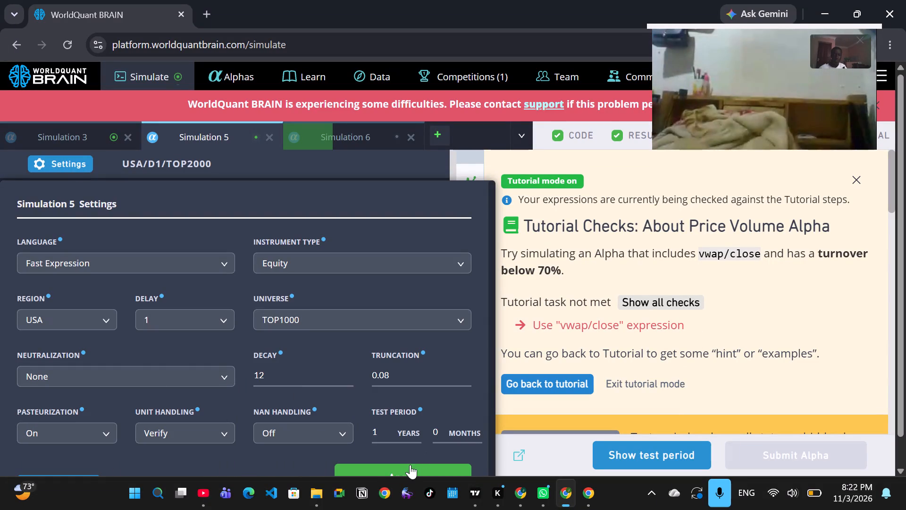
click(414, 471)
click(412, 452)
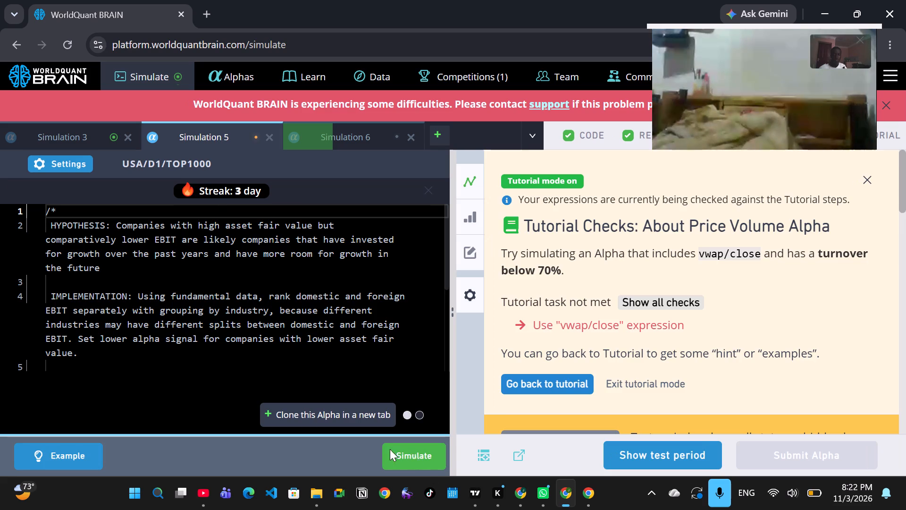
Switch to Simulation 3 and open its settings.
click(52, 139)
click(63, 171)
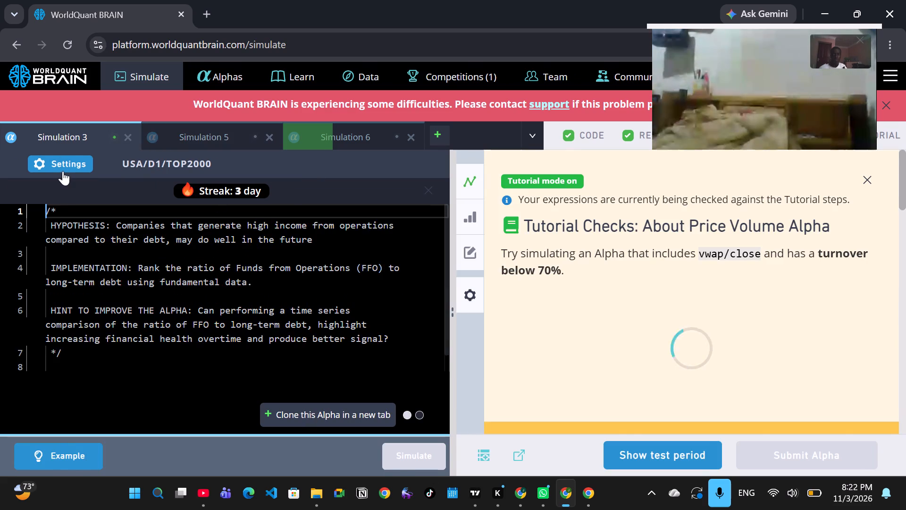
Set Simulation 3's universe to TOP500 and truncation to 0.09, apply the settings and run its simulation.
click(341, 328)
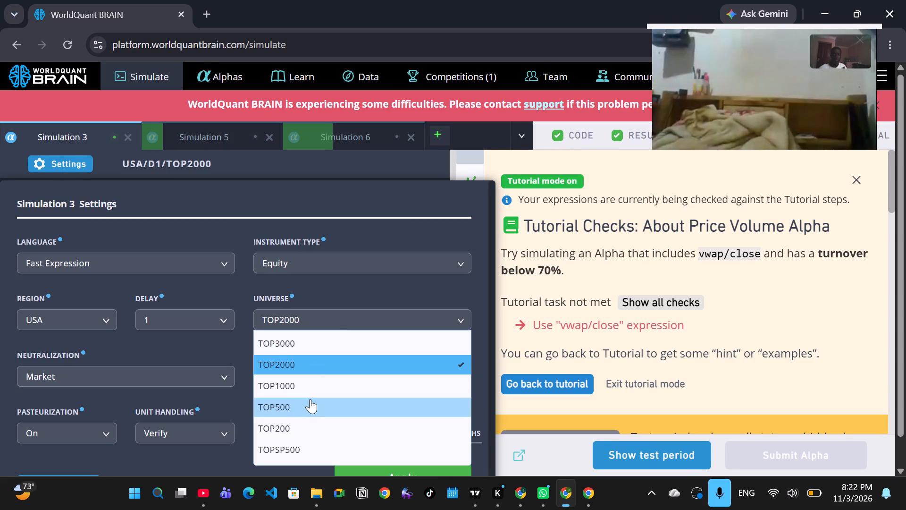
click(310, 399)
double_click(466, 376)
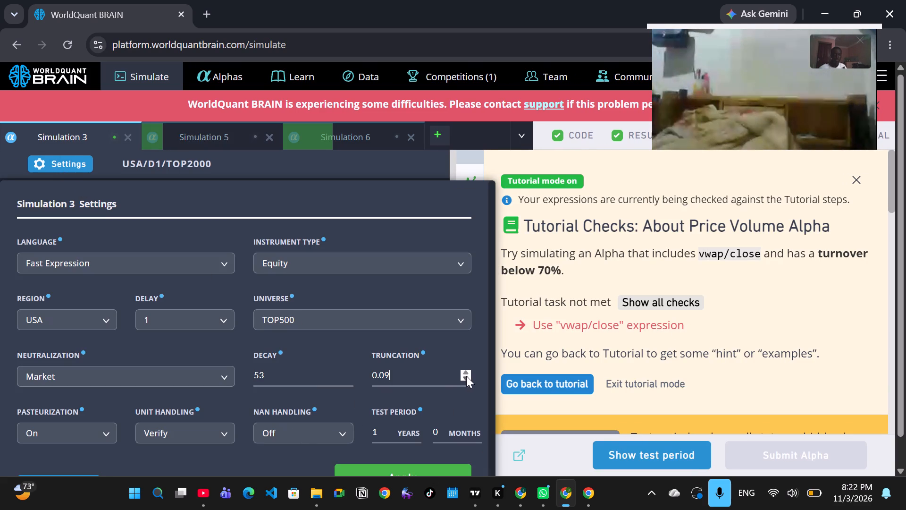
click(443, 466)
click(428, 455)
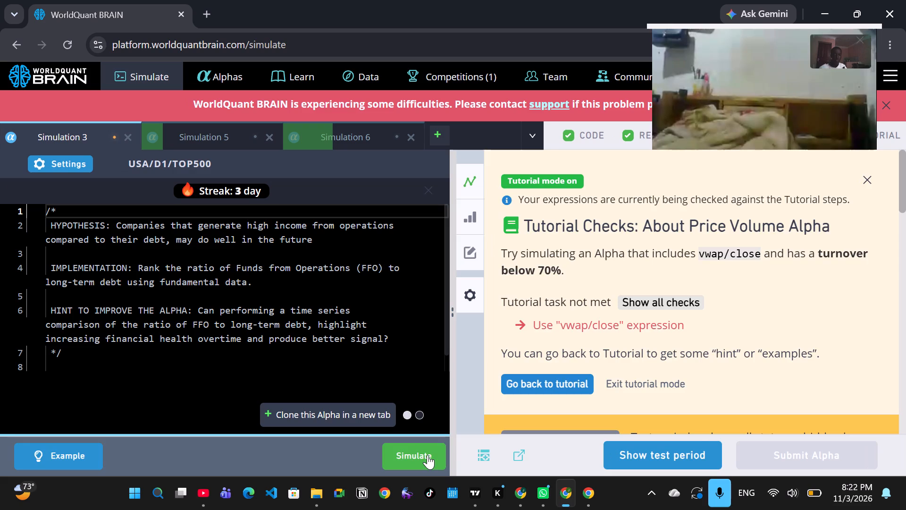
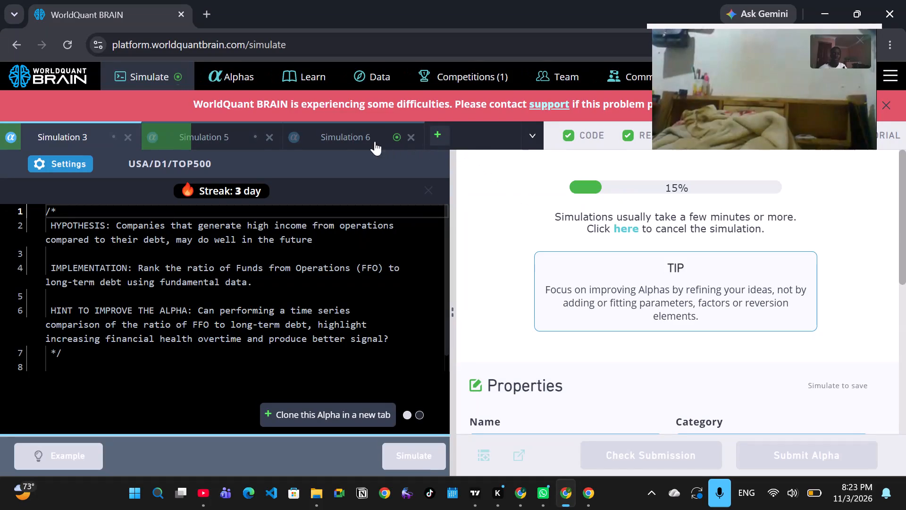
Set Simulation 6's universe to TOP2000, decay to 25 and neutralization to Sector, apply the settings and run its simulation.
click(361, 141)
click(77, 159)
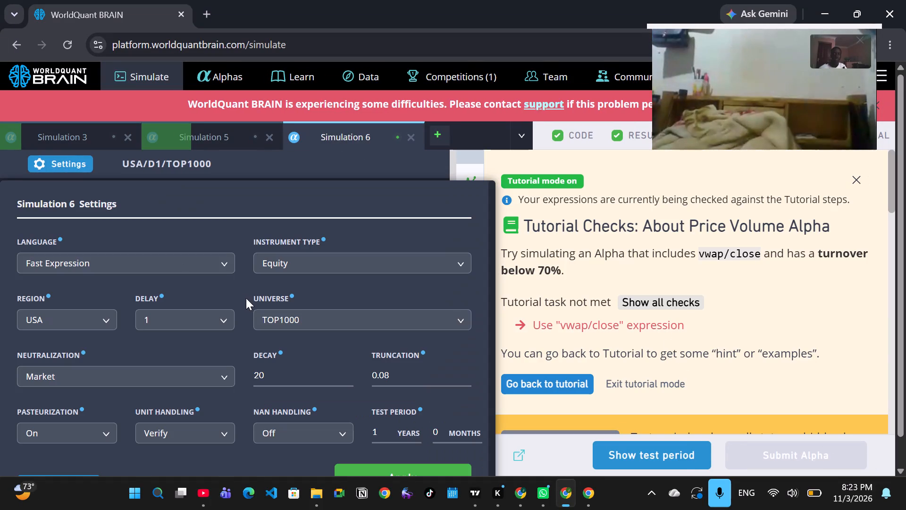
click(357, 324)
click(296, 357)
triple_click(345, 373)
double_click(346, 373)
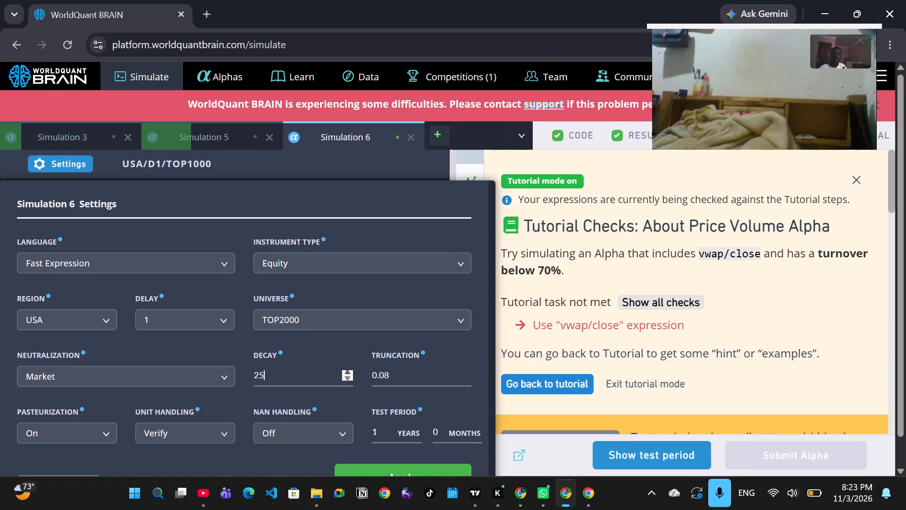
click(208, 383)
click(88, 441)
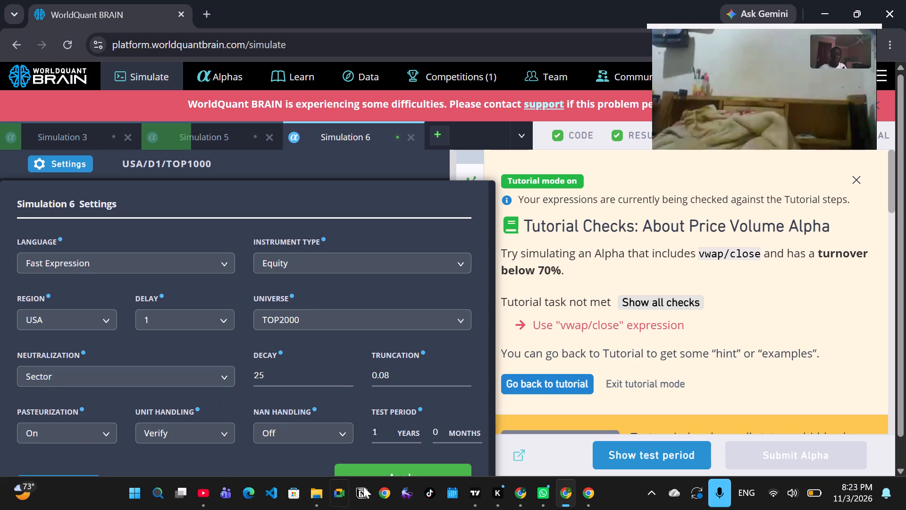
click(391, 474)
click(395, 461)
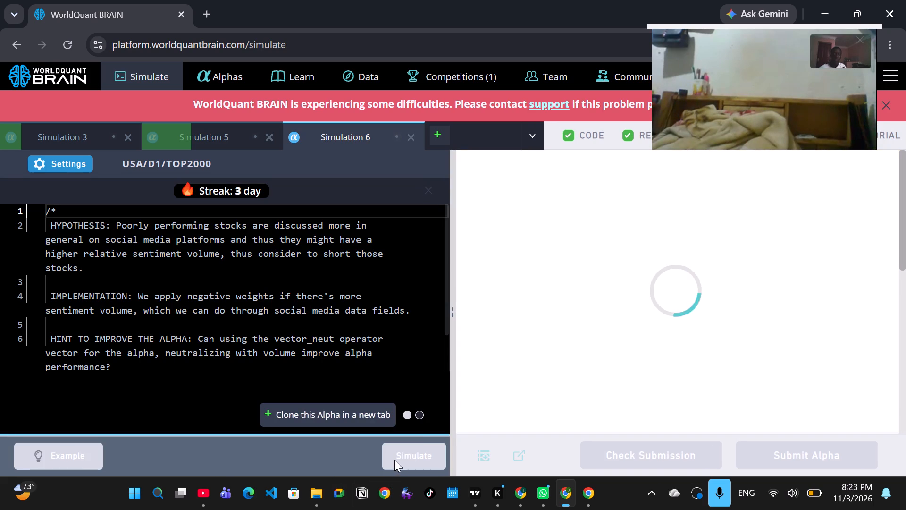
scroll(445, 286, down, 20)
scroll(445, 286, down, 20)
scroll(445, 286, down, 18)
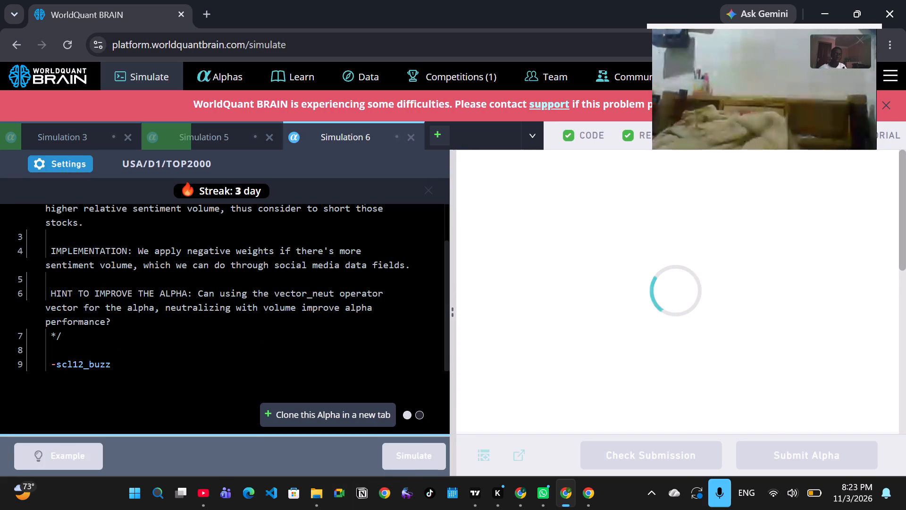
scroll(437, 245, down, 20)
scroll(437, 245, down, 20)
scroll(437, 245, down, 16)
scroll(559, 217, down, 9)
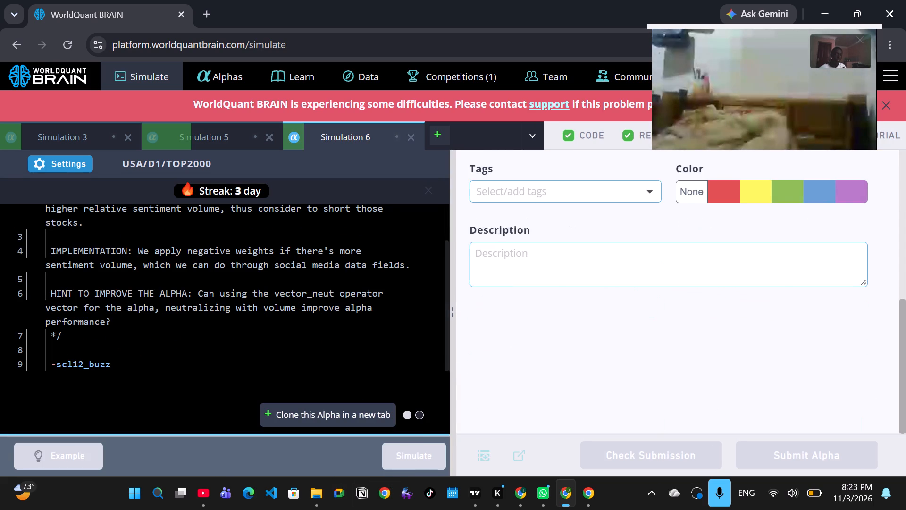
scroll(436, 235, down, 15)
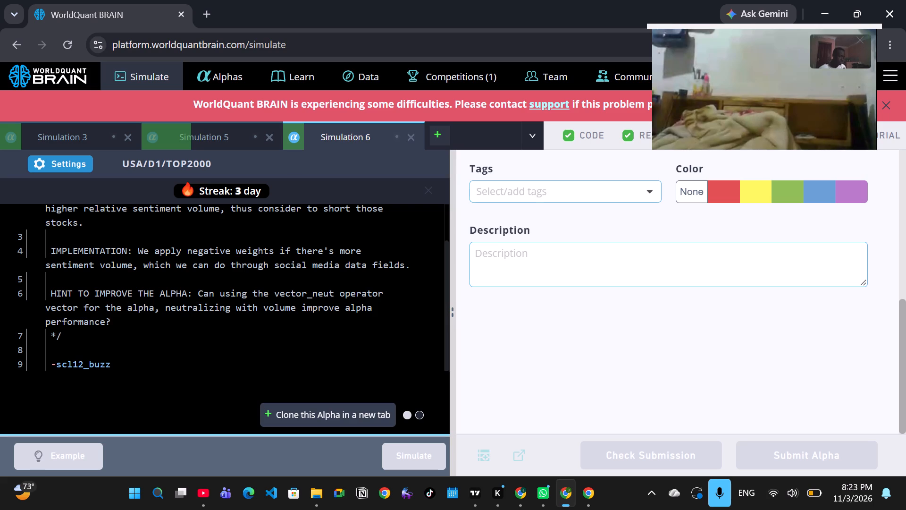
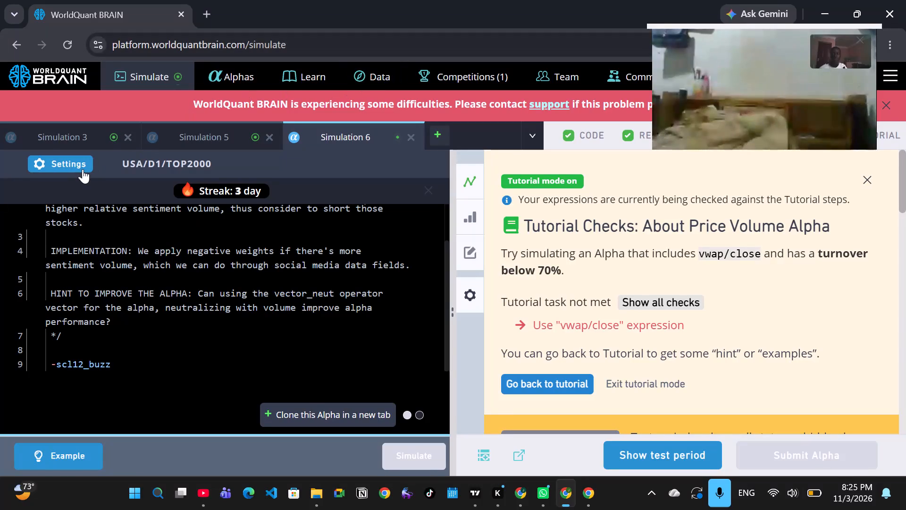
Set Simulation 6's universe to TOP1000, decay to 28 and neutralization to Market, apply the settings and run its simulation.
click(77, 162)
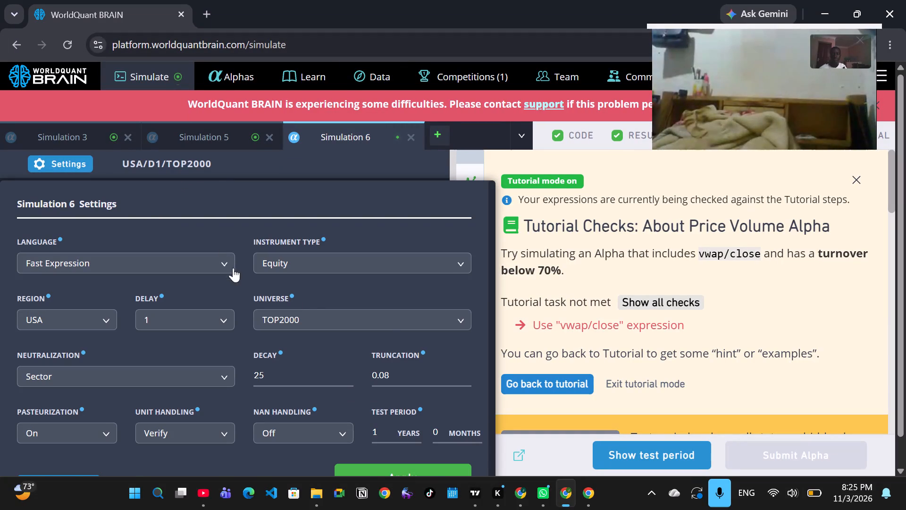
click(386, 323)
click(305, 387)
double_click(347, 374)
click(348, 375)
click(185, 380)
click(108, 423)
click(403, 471)
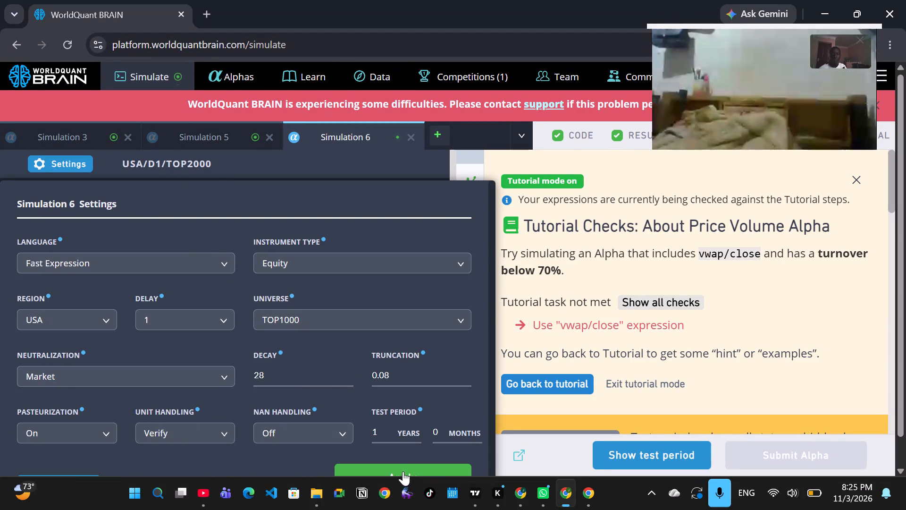
click(406, 466)
Set Simulation 5's universe to TOP500 and neutralization to Industry, apply the settings and run its simulation.
click(218, 131)
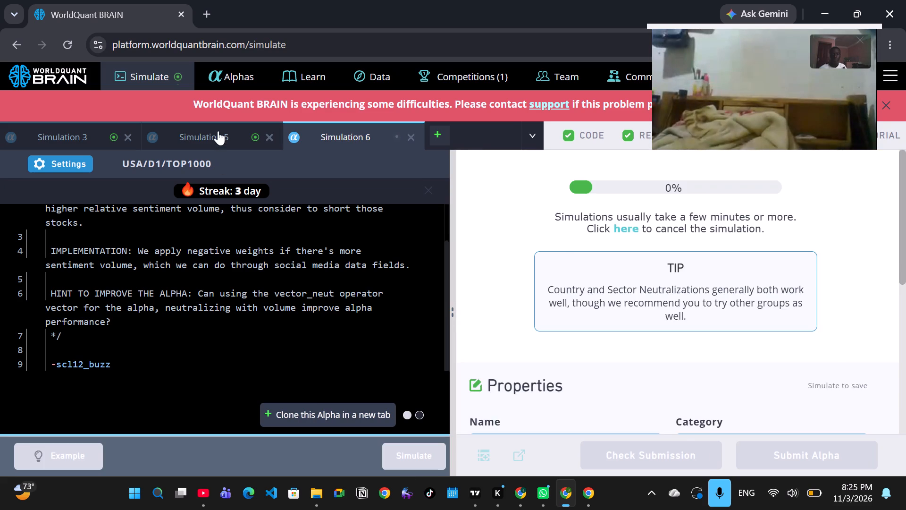
click(82, 161)
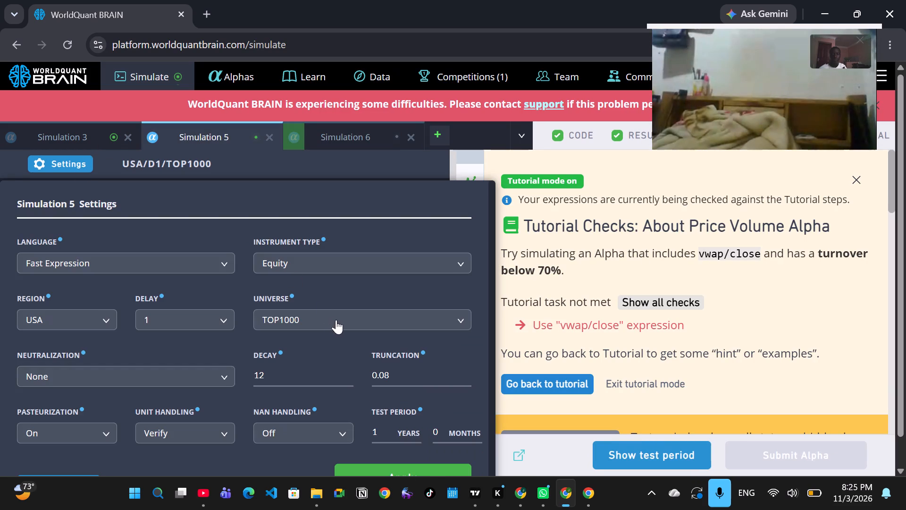
click(336, 320)
click(306, 410)
drag(206, 365, 206, 369)
click(189, 377)
click(95, 456)
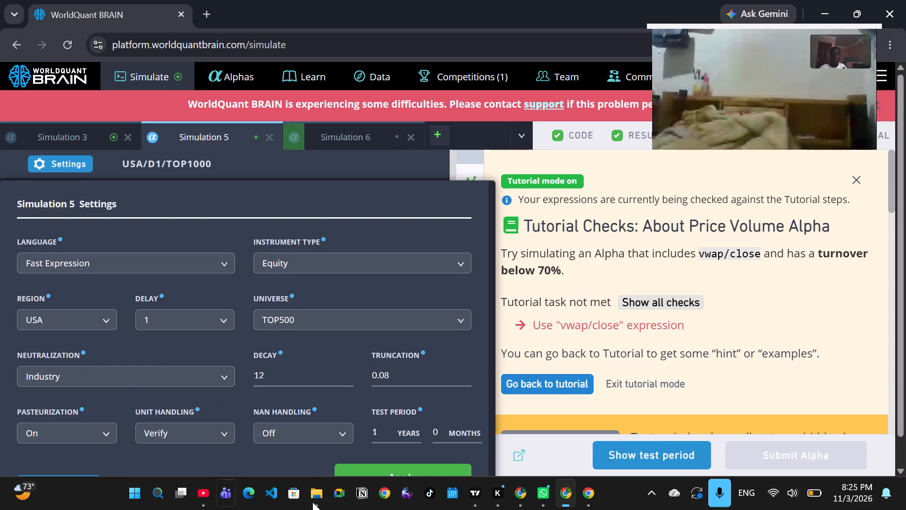
click(411, 469)
click(410, 453)
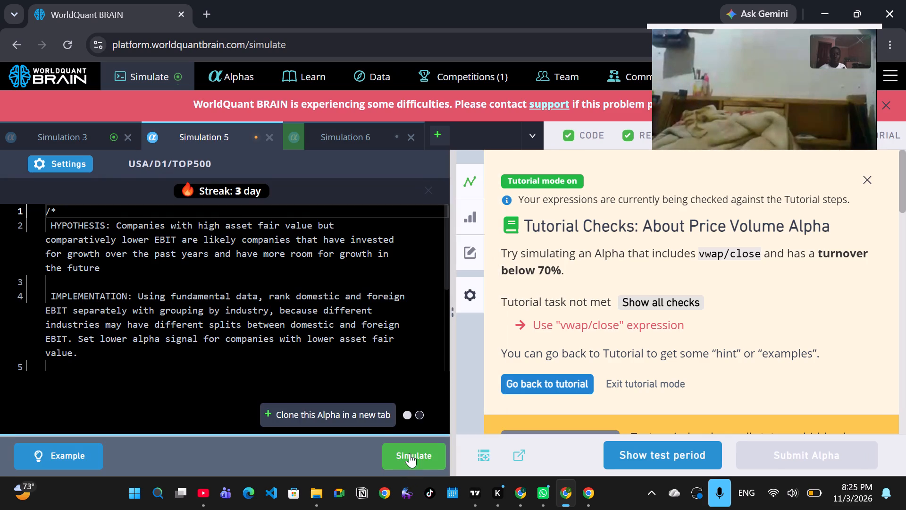
Switch to Simulation 3.
click(68, 130)
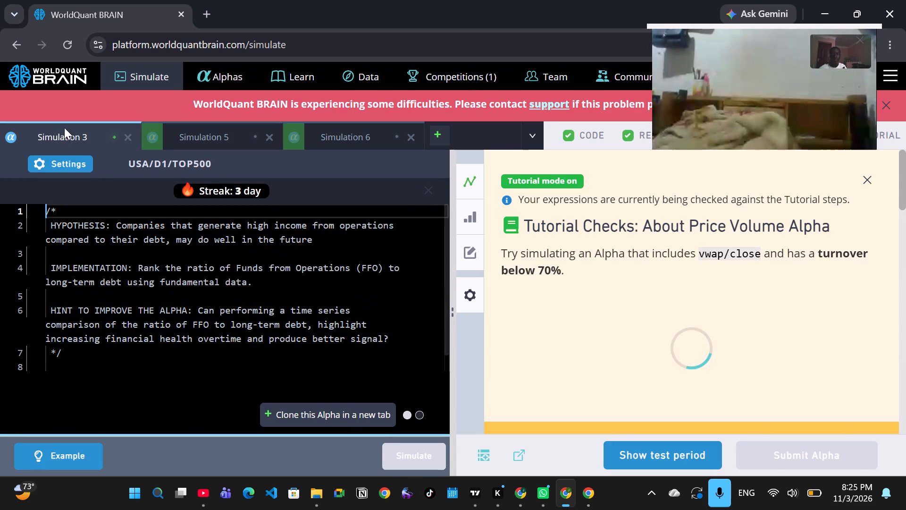
Set Simulation 3's truncation to 0.13, decay to 58 and neutralization to None, apply the settings and run its simulation.
click(64, 137)
click(76, 167)
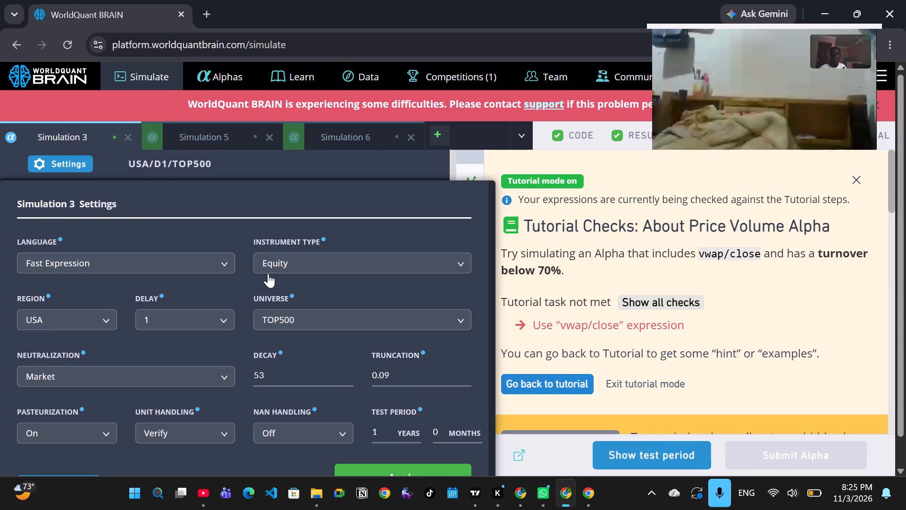
triple_click(463, 371)
click(464, 371)
triple_click(346, 374)
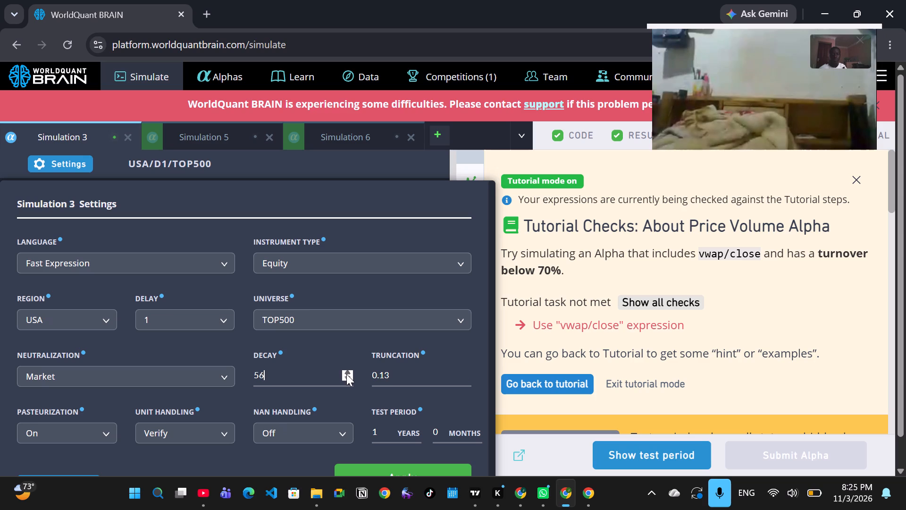
double_click(346, 374)
click(185, 376)
click(59, 401)
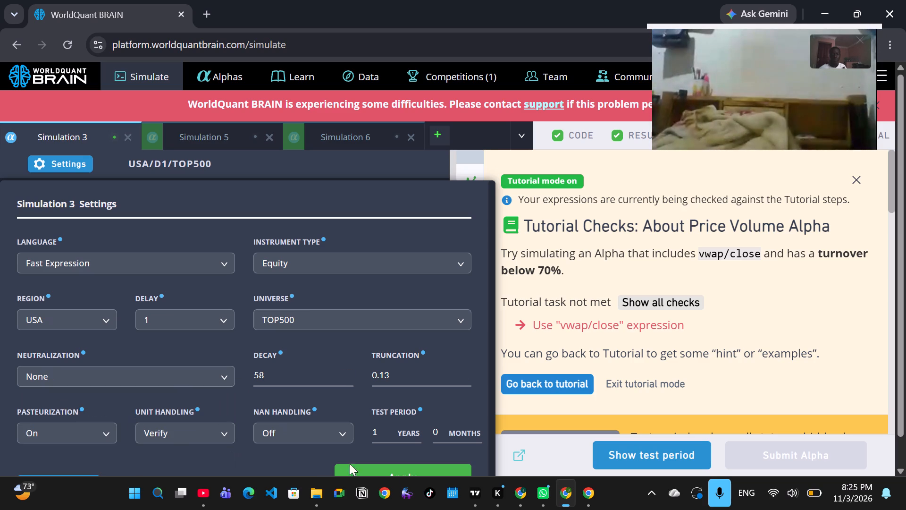
click(401, 474)
click(409, 459)
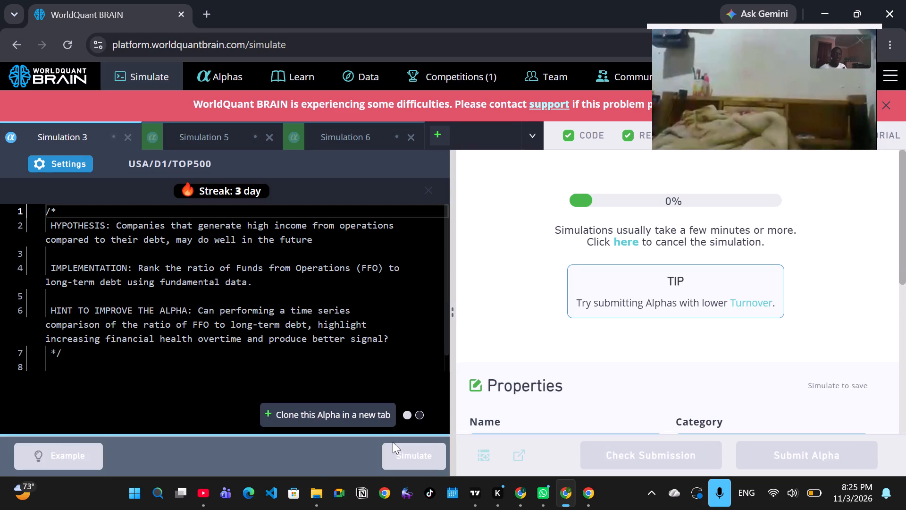
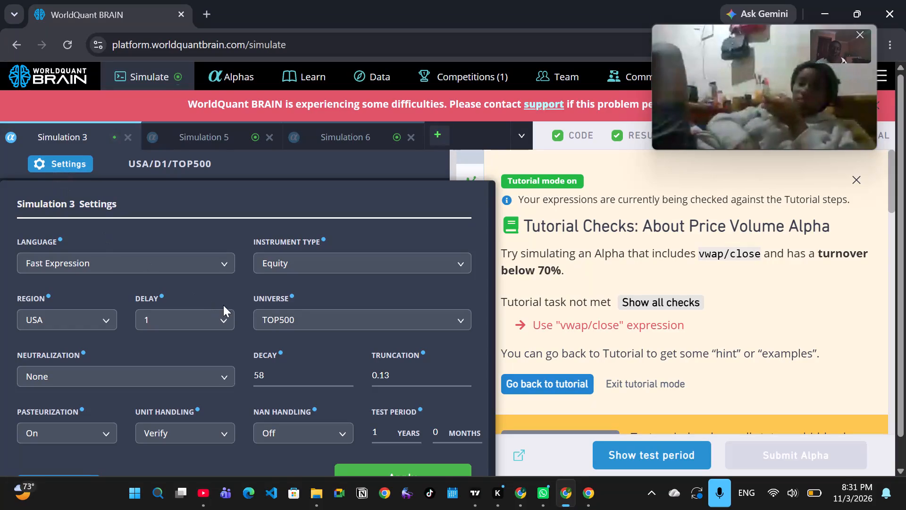
Set Simulation 3's decay to 60 and neutralization to Market, apply the settings and run its simulation.
double_click(348, 373)
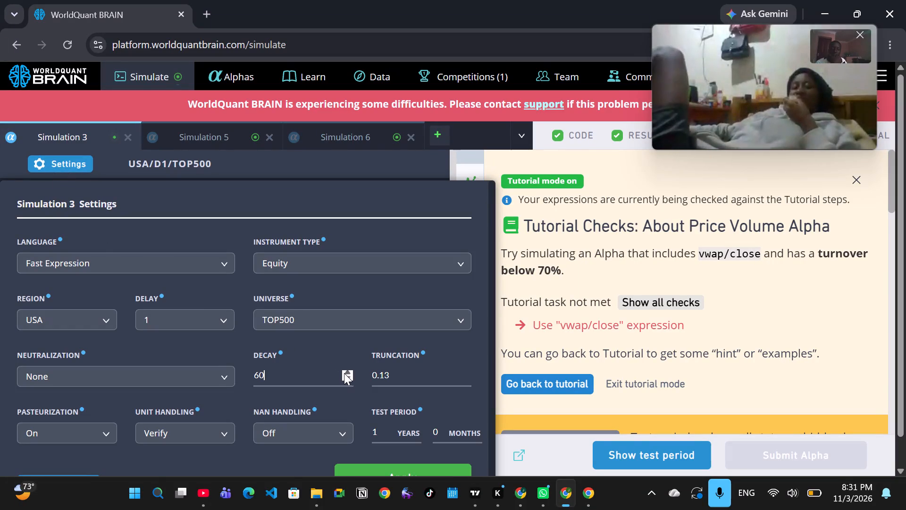
click(186, 376)
click(49, 419)
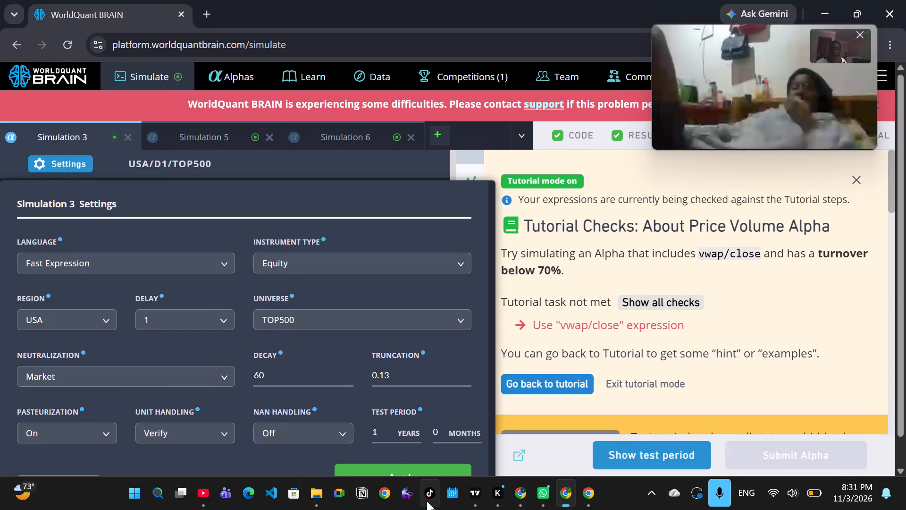
click(403, 469)
click(403, 467)
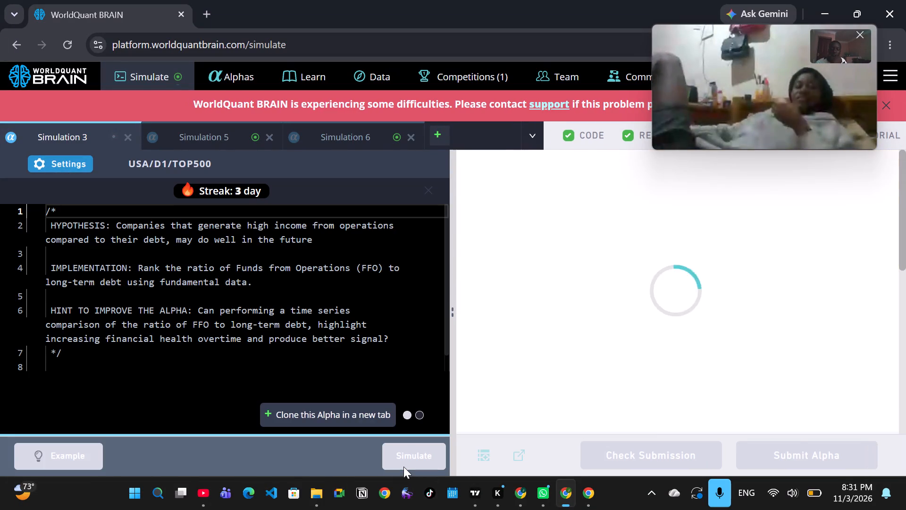
Switch to Simulation 5 and set its universe to TOP2000 in the simulation settings.
click(204, 142)
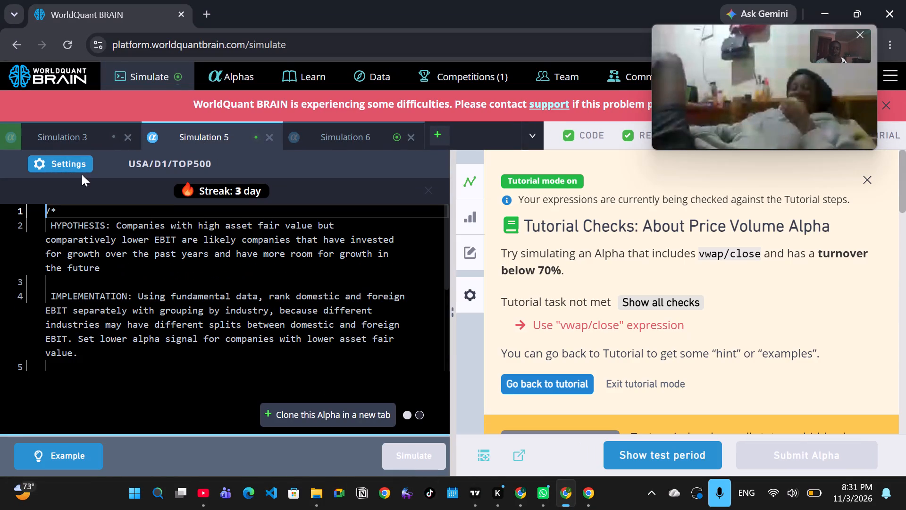
click(76, 167)
click(354, 323)
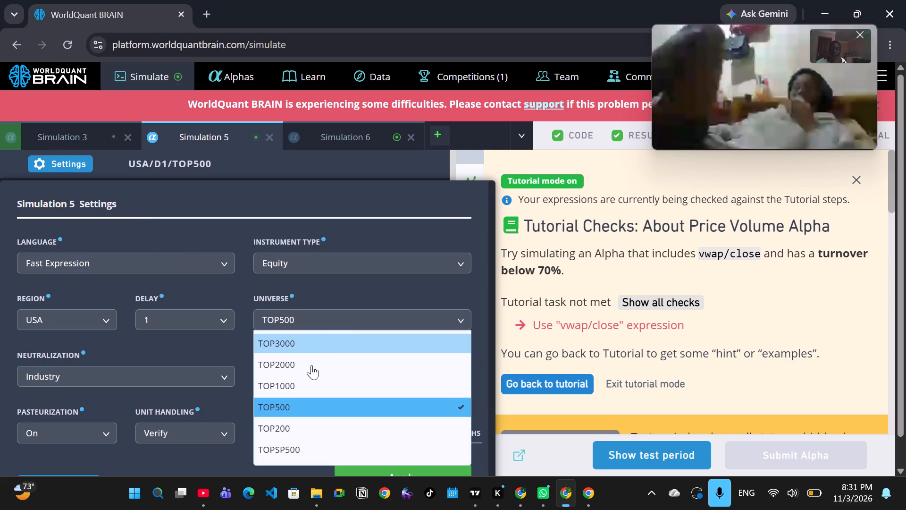
click(306, 366)
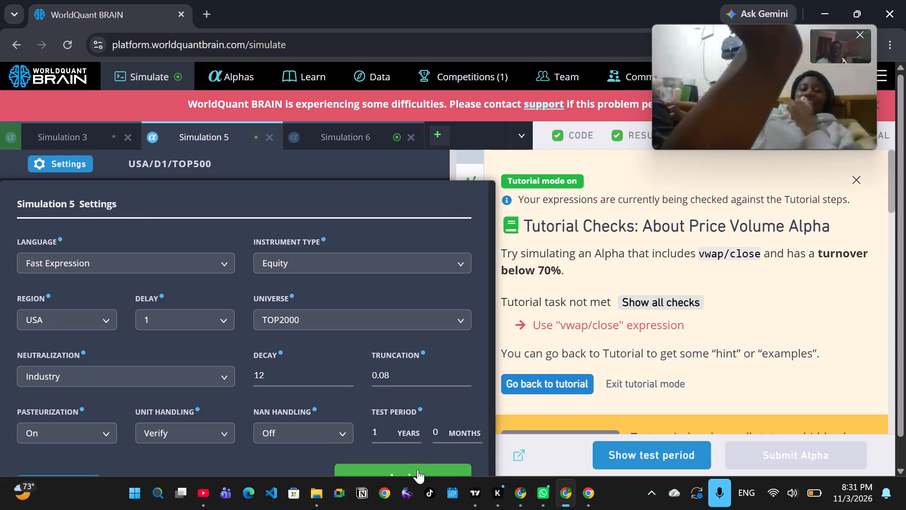
Apply Simulation 5's settings with the TOP2000 universe and run its simulation.
click(418, 469)
click(416, 451)
Set Simulation 6's universe to TOP3000, apply the settings and run its simulation.
click(349, 141)
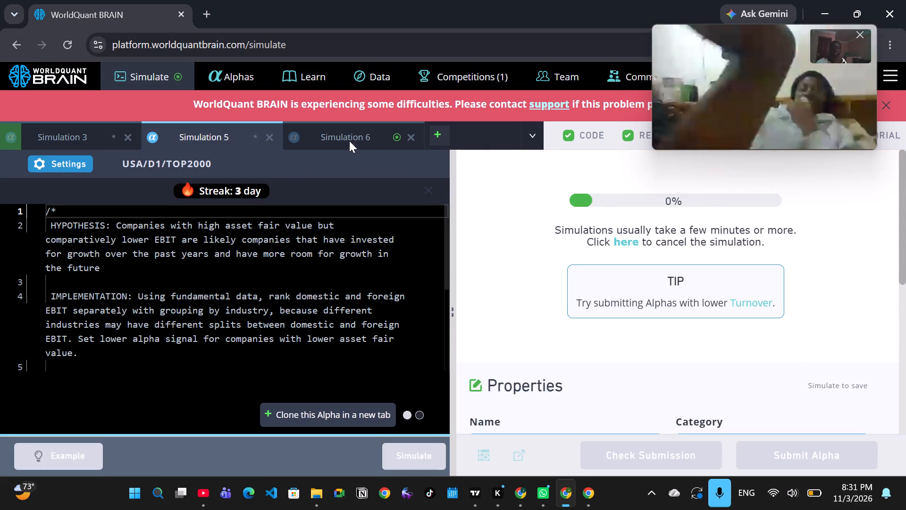
click(69, 166)
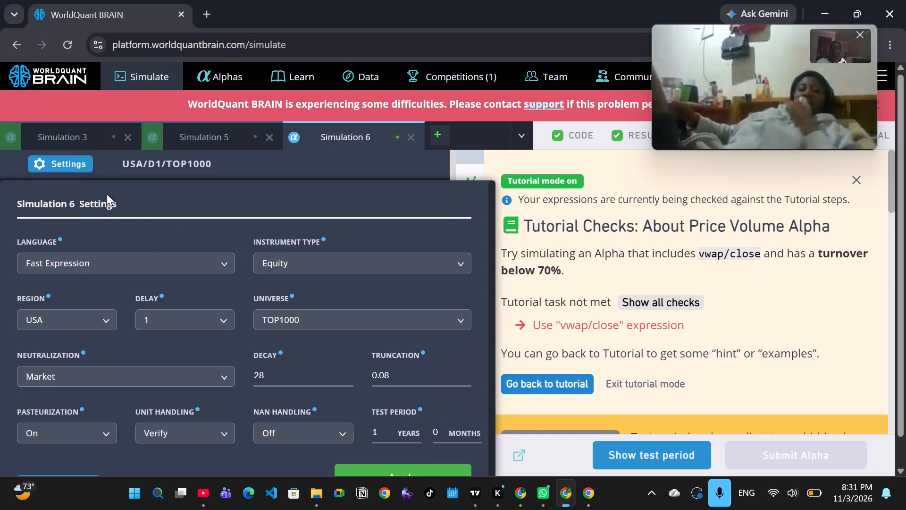
click(356, 324)
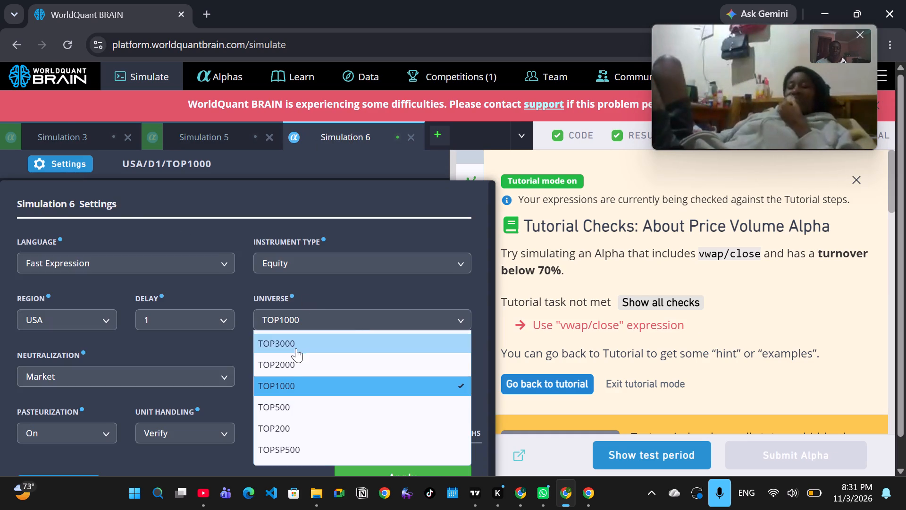
click(296, 347)
click(400, 466)
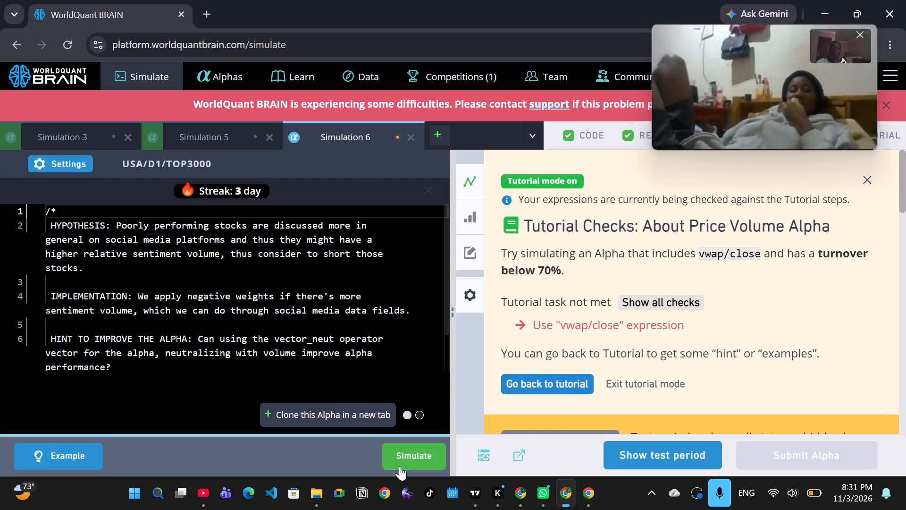
click(406, 456)
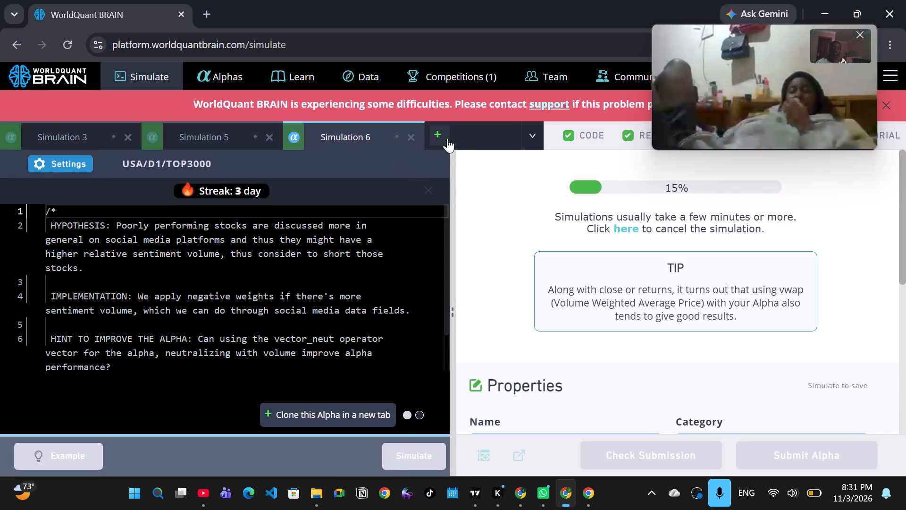
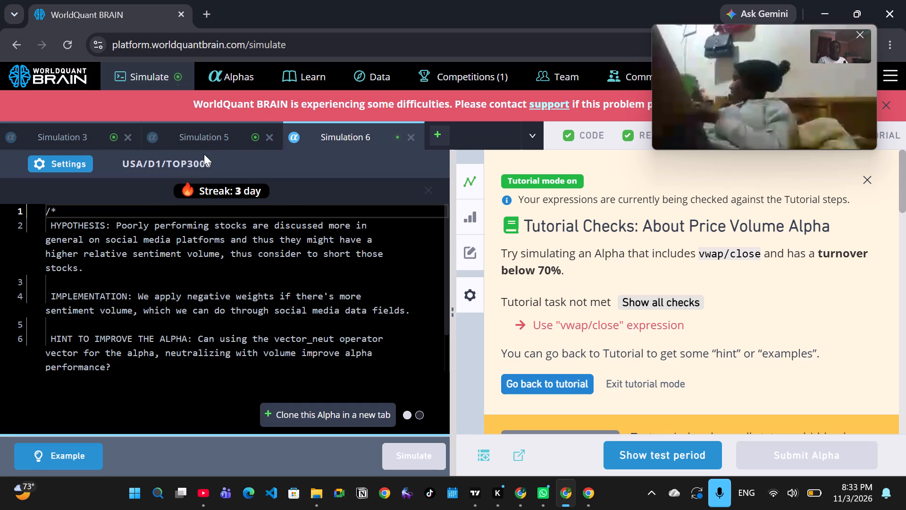
Set Simulation 6's universe to TOP500, apply the settings and run its simulation.
click(77, 161)
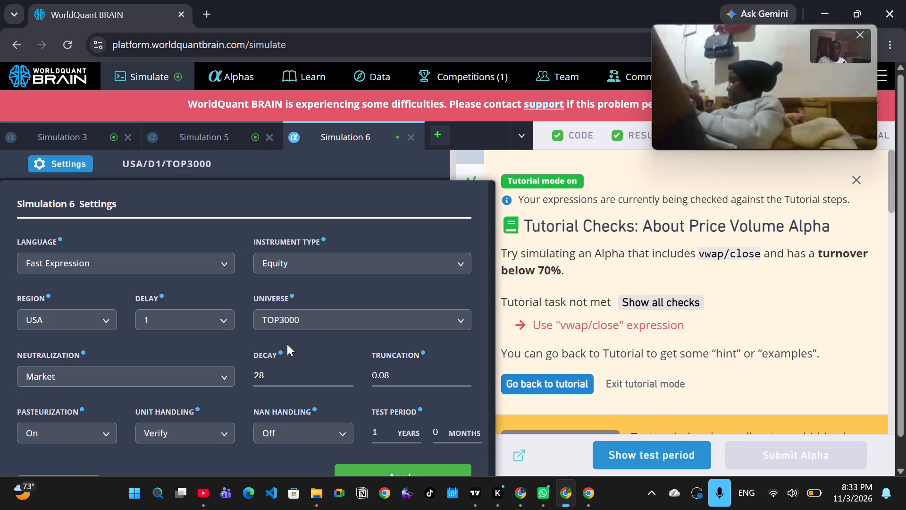
click(403, 312)
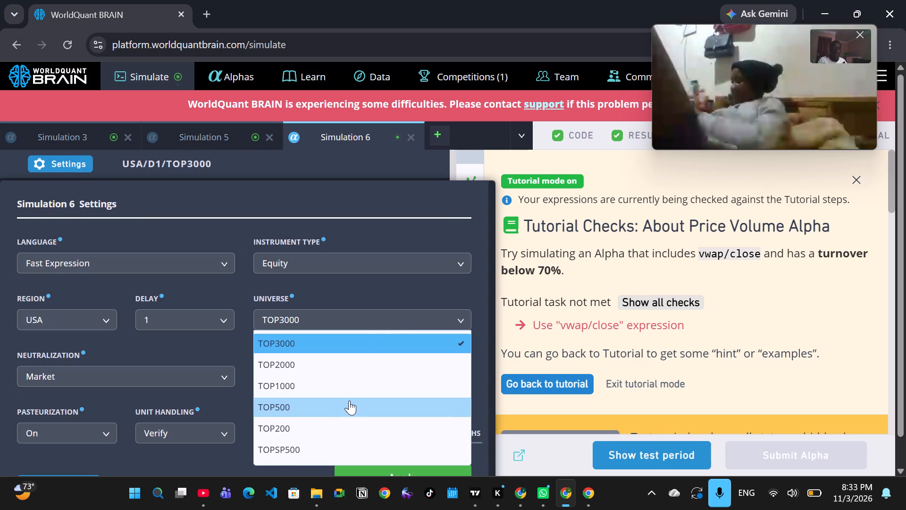
click(349, 400)
click(424, 464)
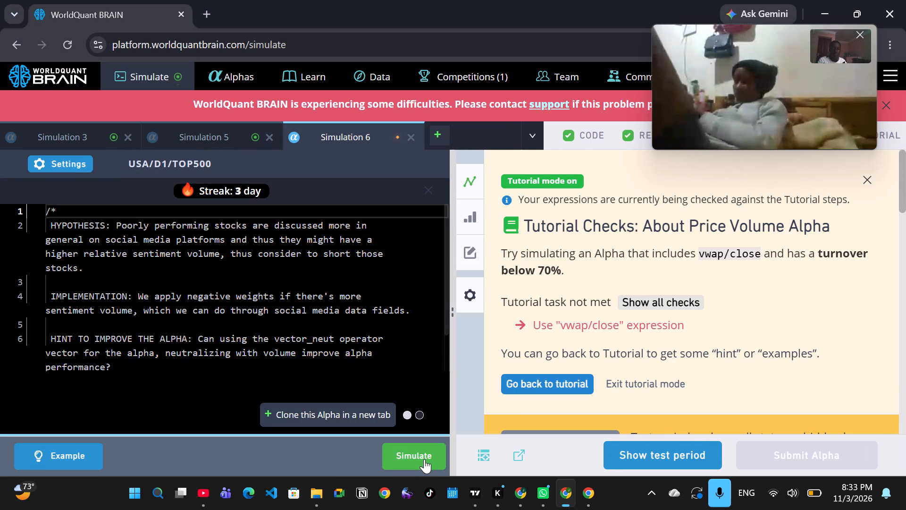
click(424, 458)
Set Simulation 5's decay to 16, neutralization to Market and universe to TOP200, apply the settings and run its simulation.
click(207, 132)
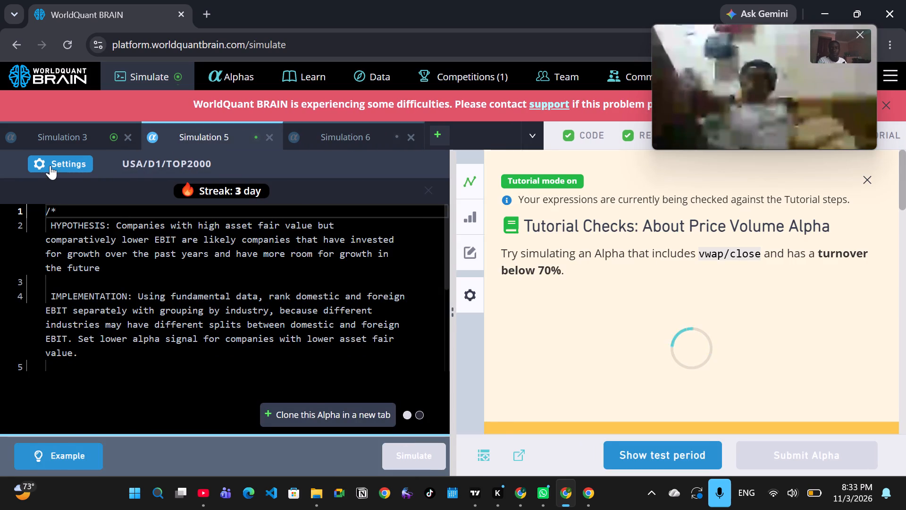
click(50, 165)
triple_click(344, 371)
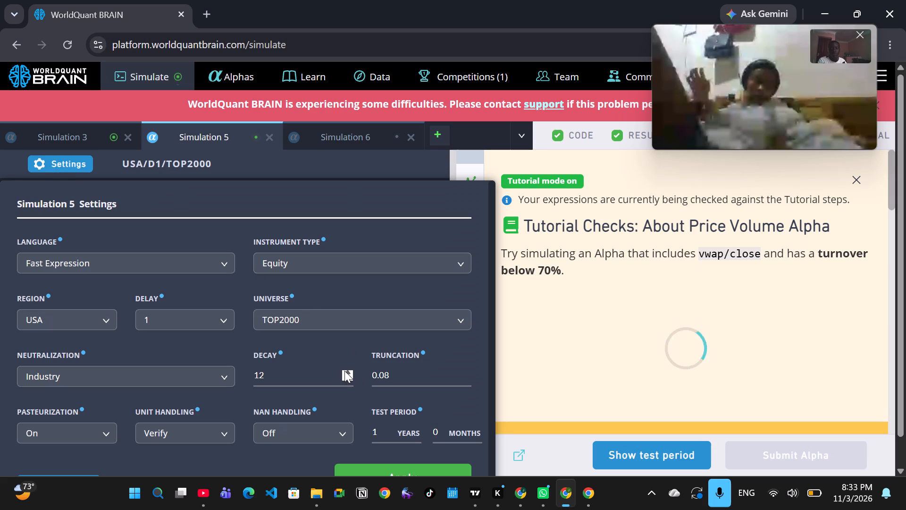
click(344, 371)
click(226, 380)
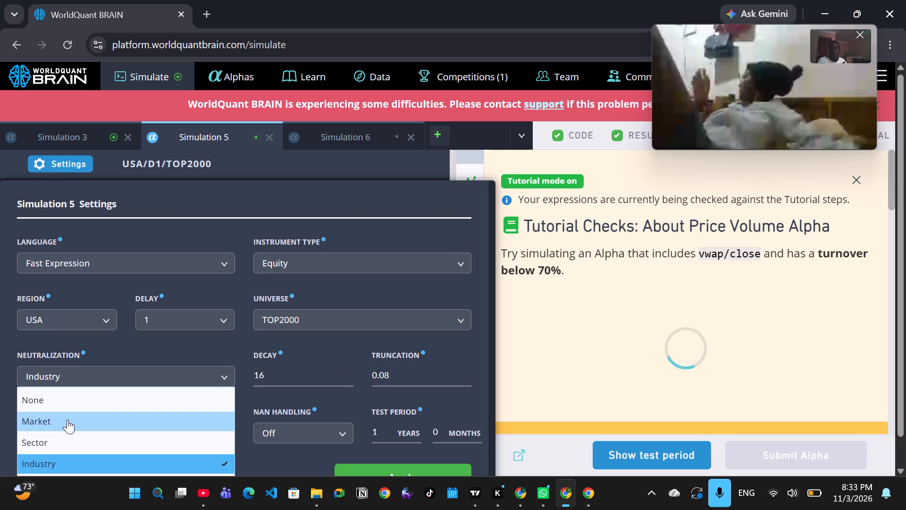
click(67, 419)
click(319, 305)
click(315, 321)
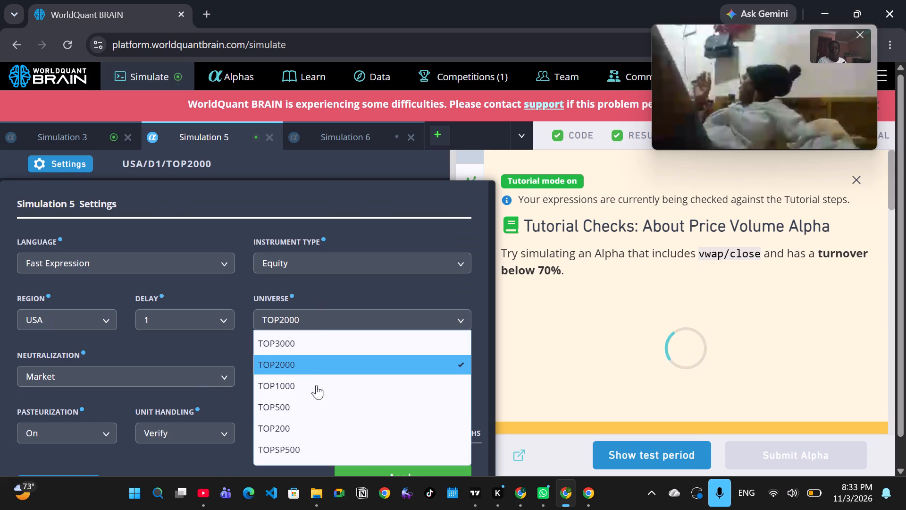
click(316, 422)
click(400, 467)
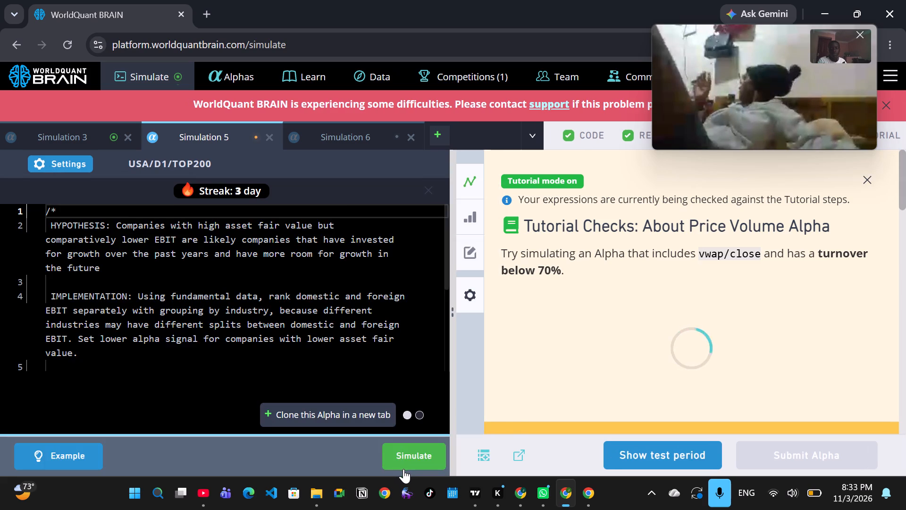
click(403, 469)
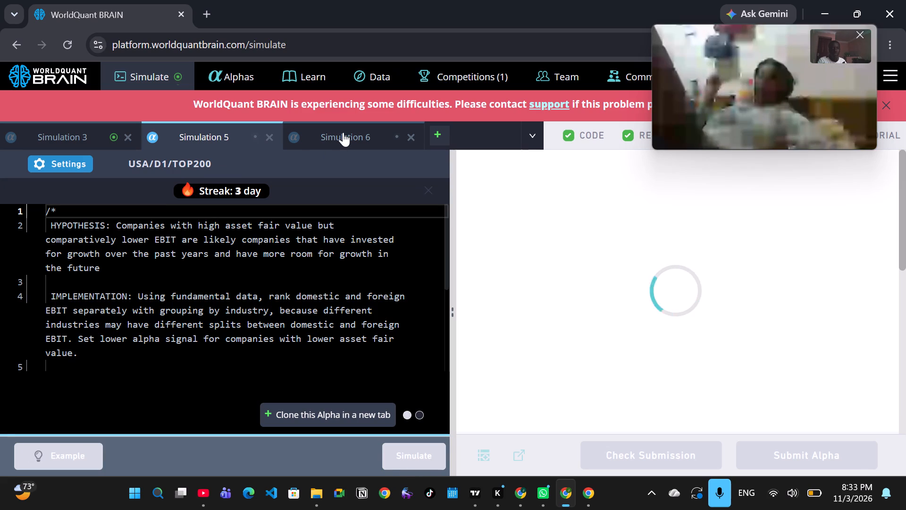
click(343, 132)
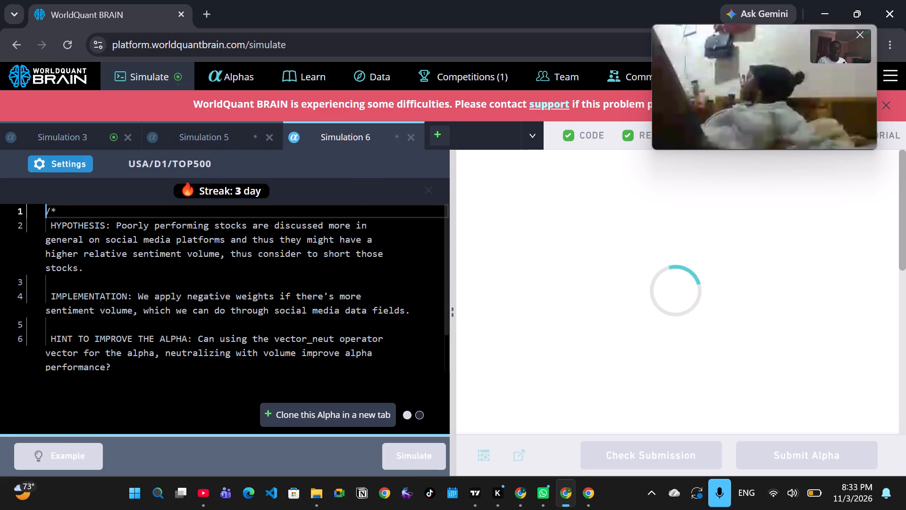
Set Simulation 3's decay to 62 and its universe to TOP2000.
click(59, 136)
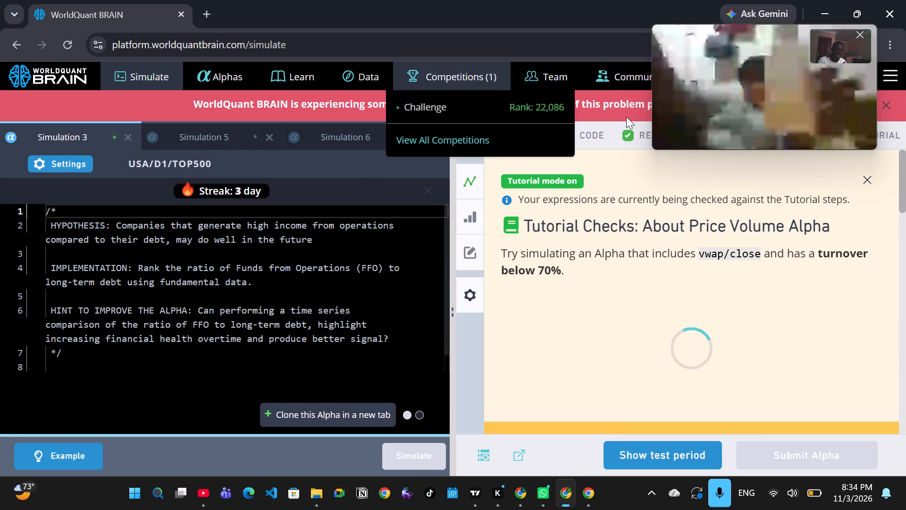
click(76, 140)
click(72, 163)
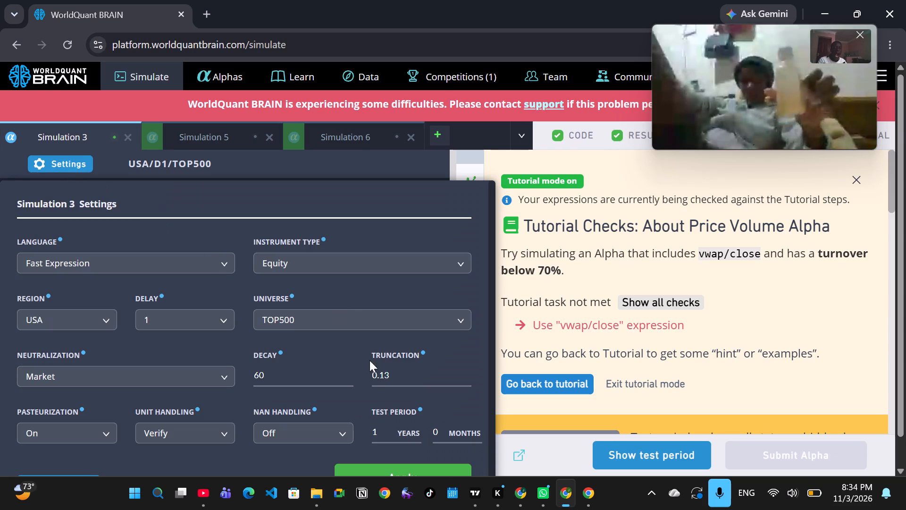
double_click(351, 371)
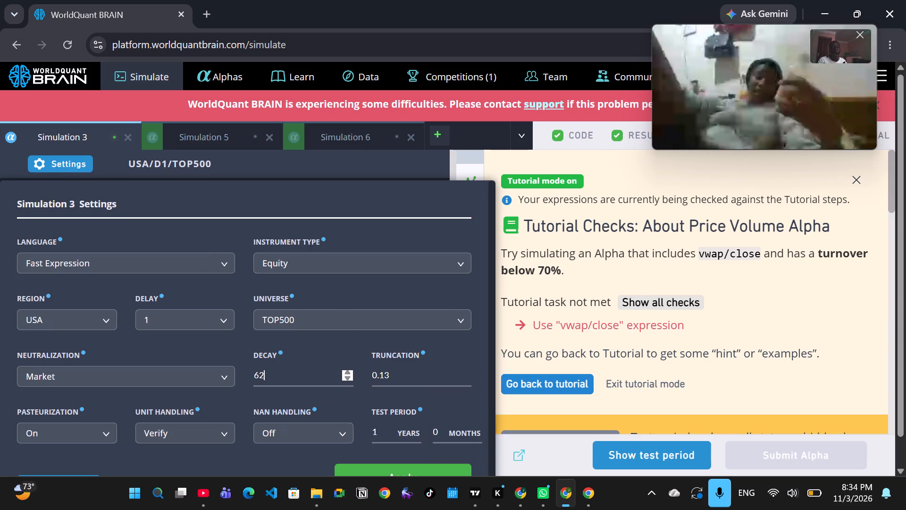
click(351, 318)
click(297, 358)
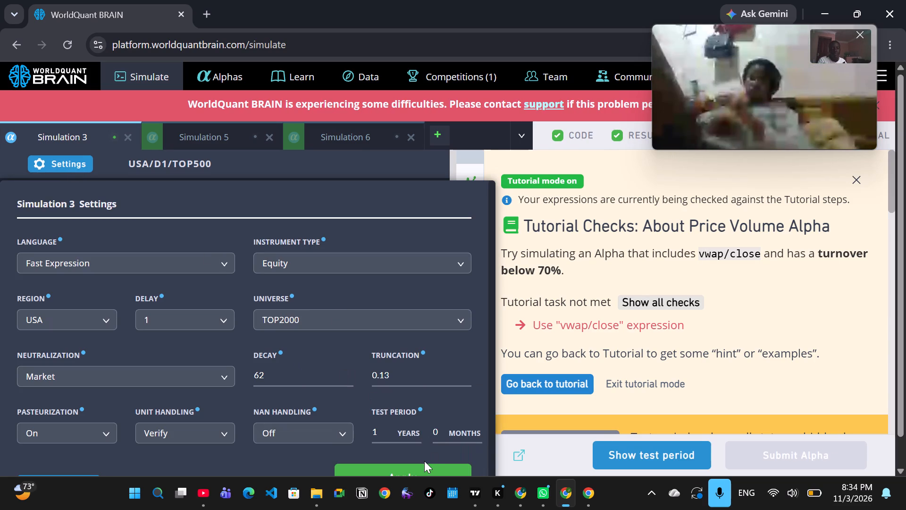
Apply Simulation 3's updated settings and run its simulation.
click(424, 461)
click(424, 463)
click(426, 453)
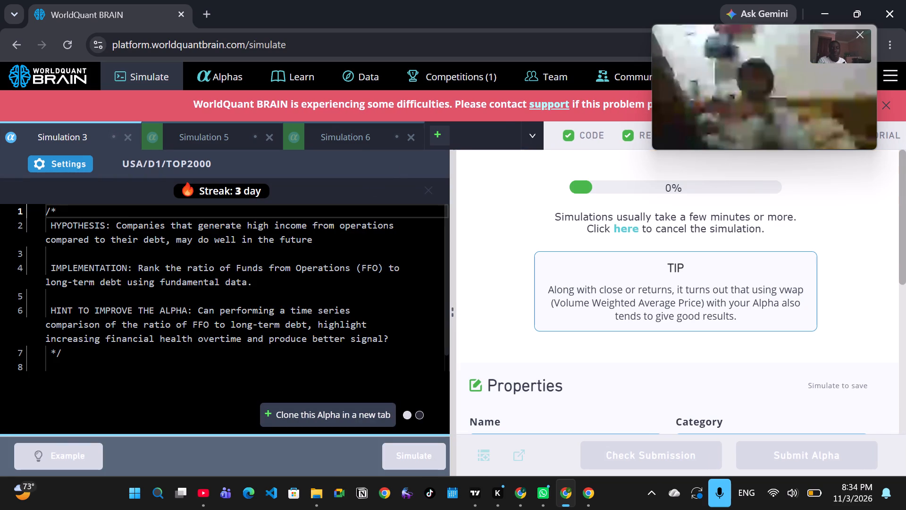
Open the list of unsubmitted Alphas.
click(235, 78)
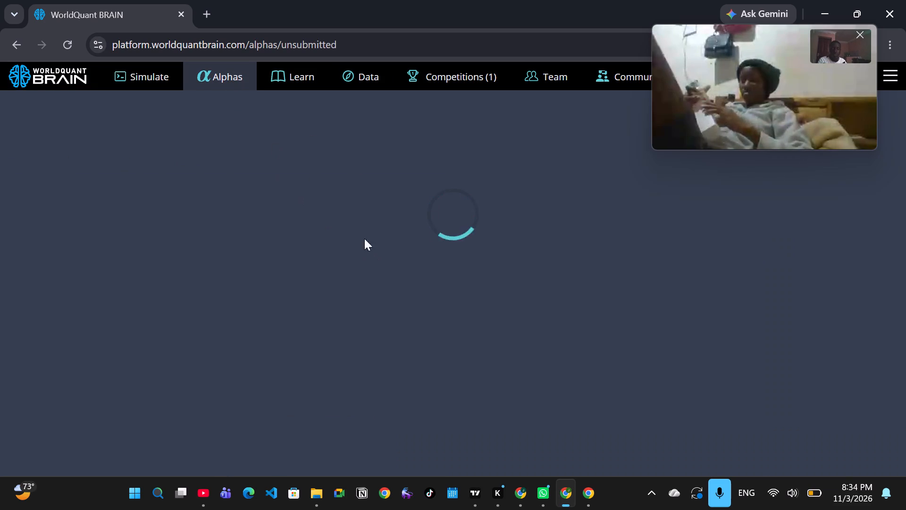
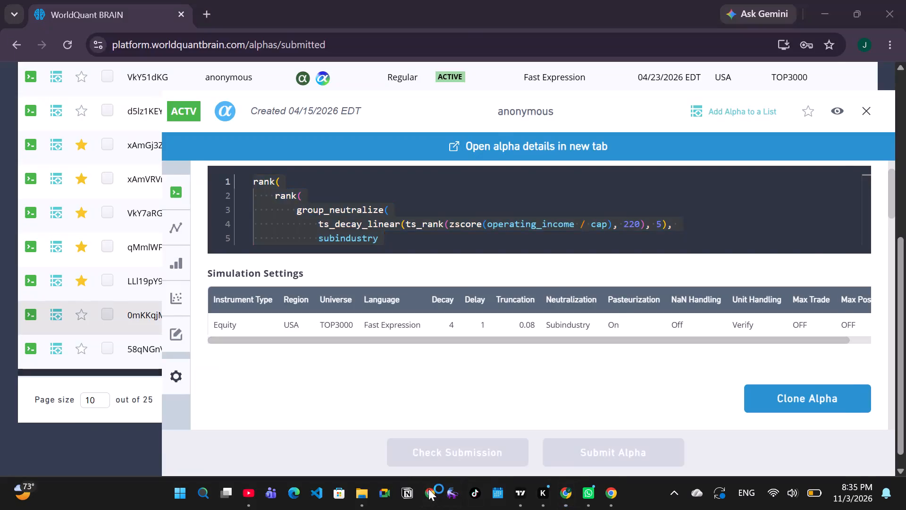
Open a new Chrome window under the personal profile with the light green J avatar.
click(382, 338)
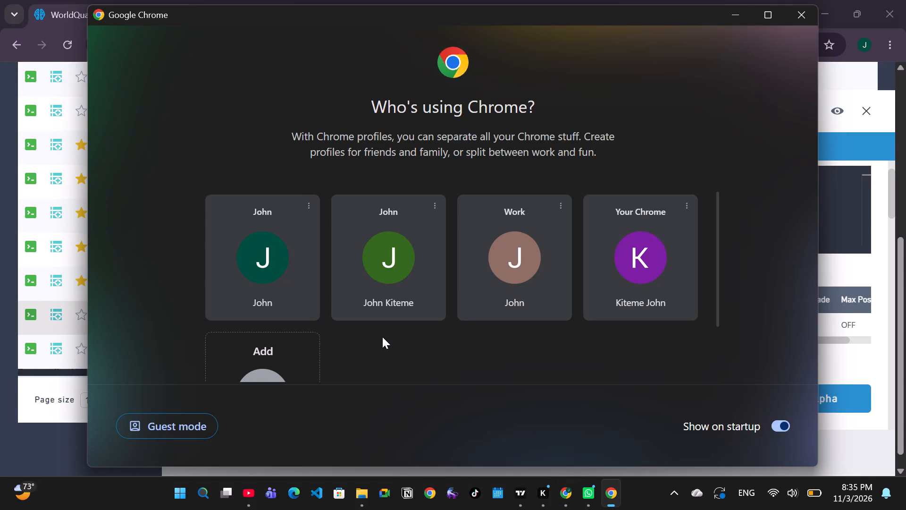
click(394, 287)
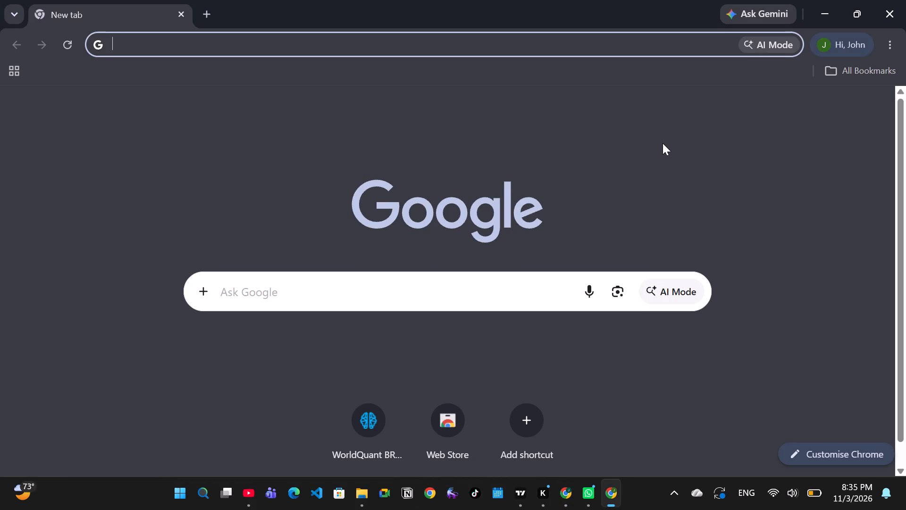